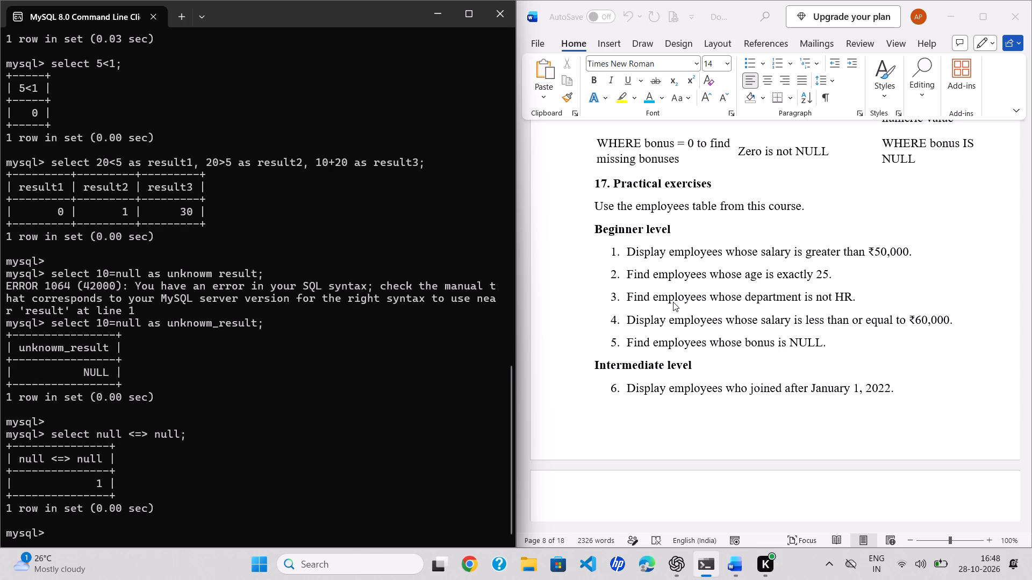
In the SELECT 10 > 5 output example, add spaces after the 1 so its closing bar lines up with the box edge.
scroll(863, 260, down, 9)
scroll(863, 260, up, 2)
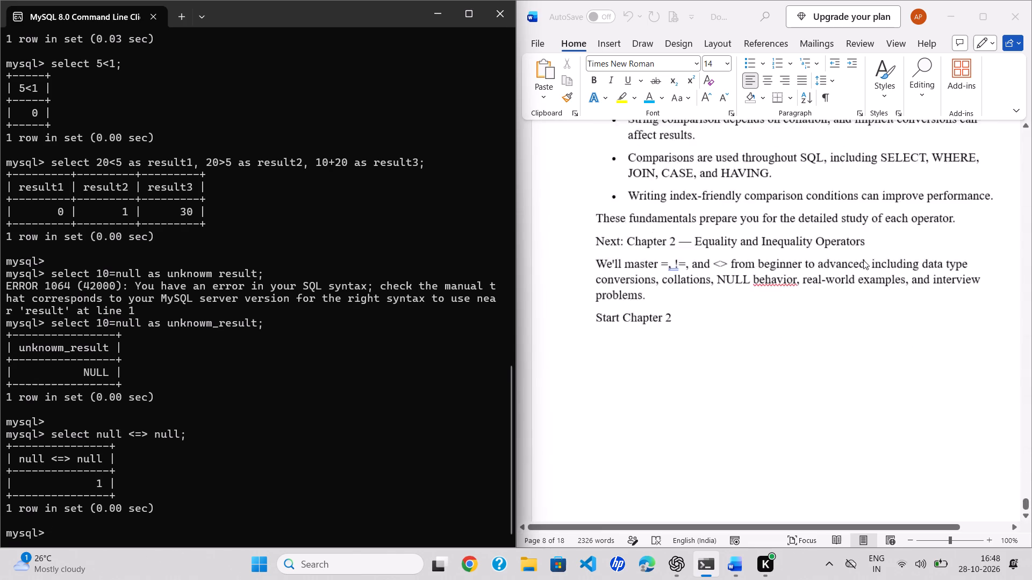
scroll(863, 260, up, 11)
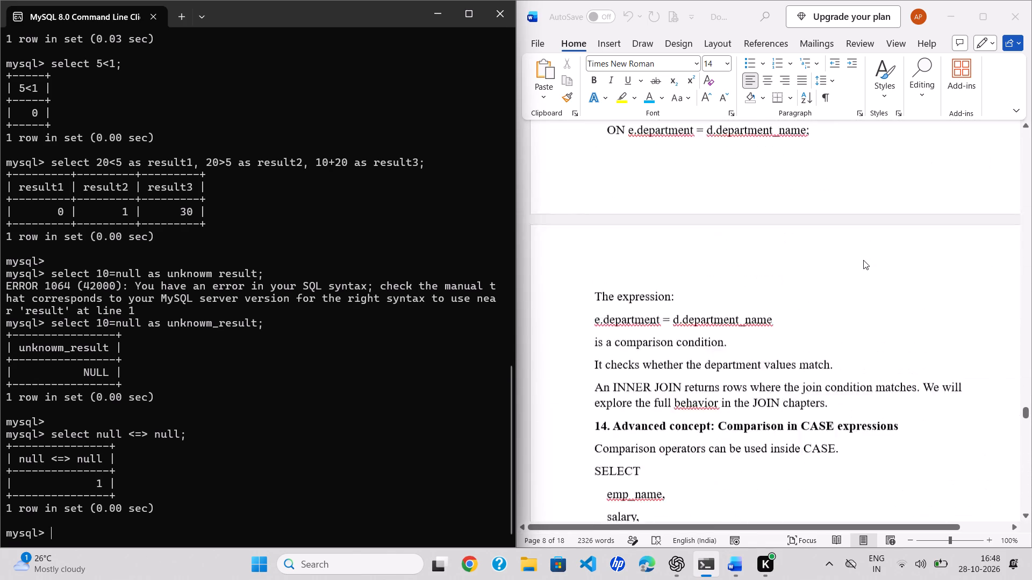
scroll(863, 260, up, 11)
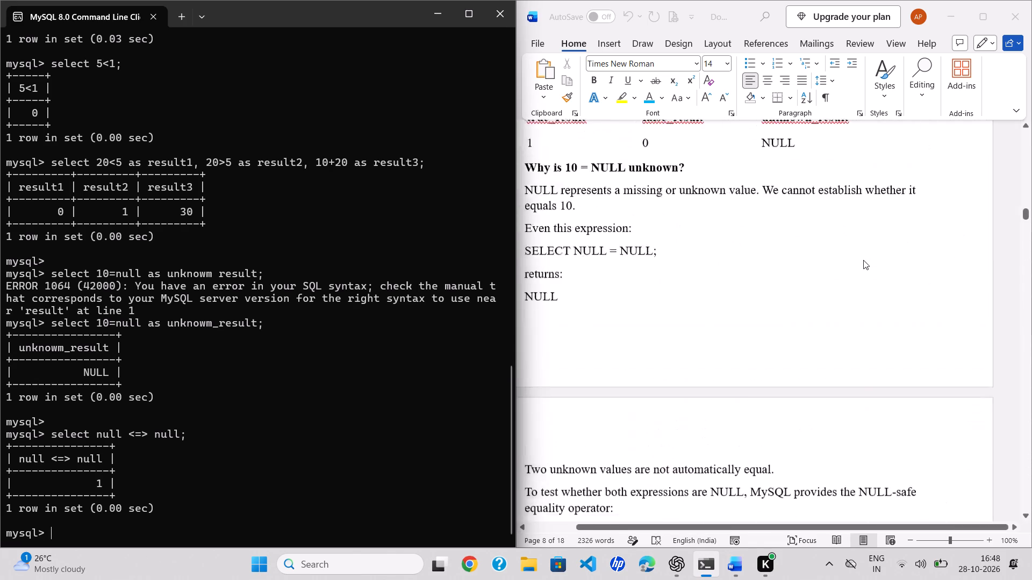
scroll(863, 260, up, 9)
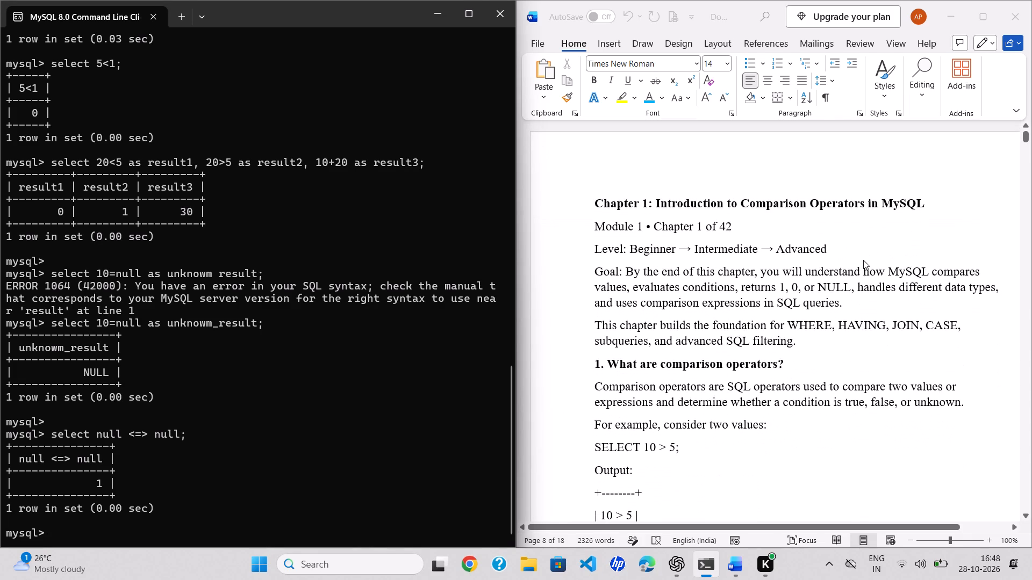
scroll(813, 346, down, 4)
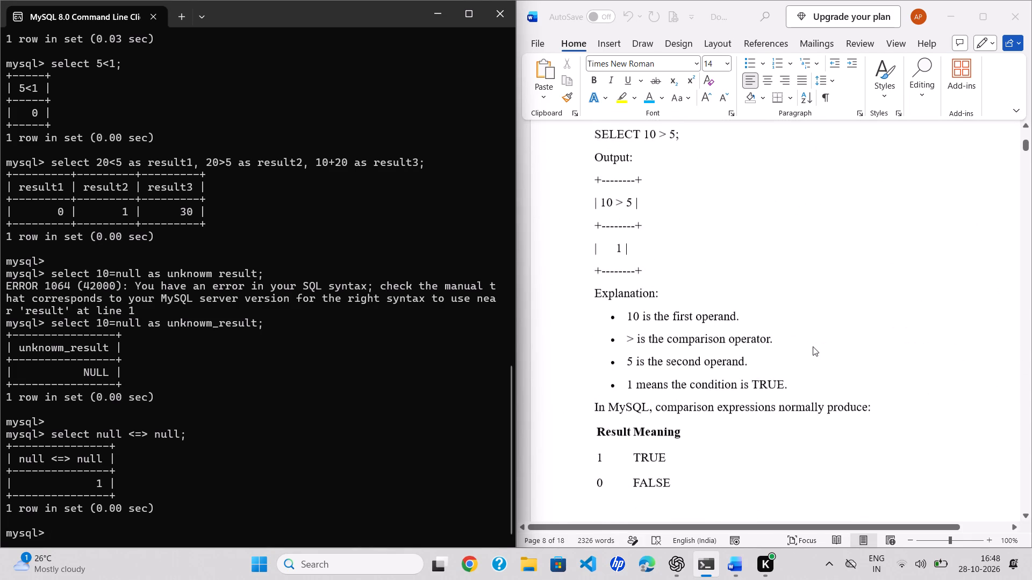
scroll(813, 346, right, 1)
scroll(813, 346, down, 1)
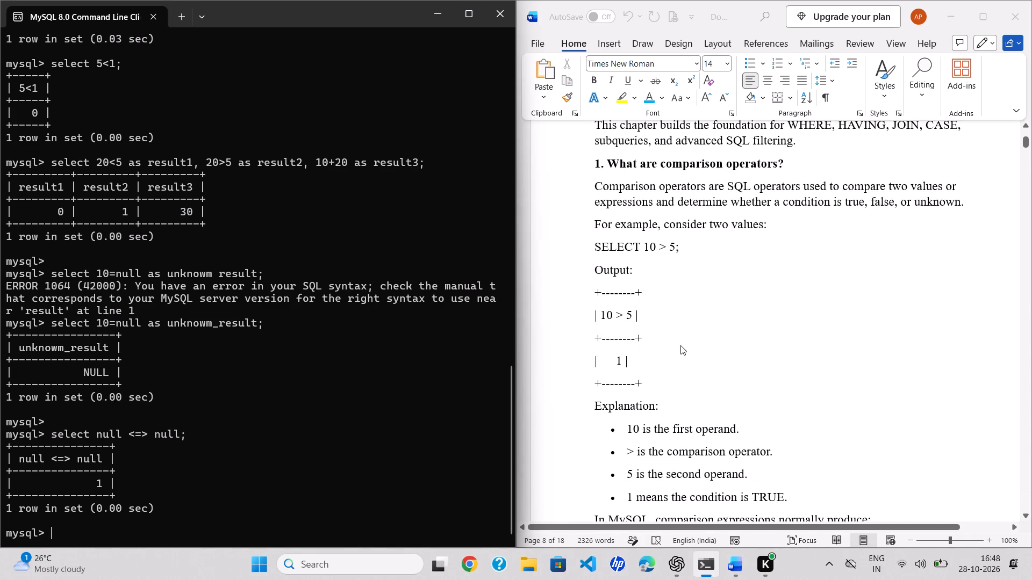
click(625, 361)
click(625, 361)
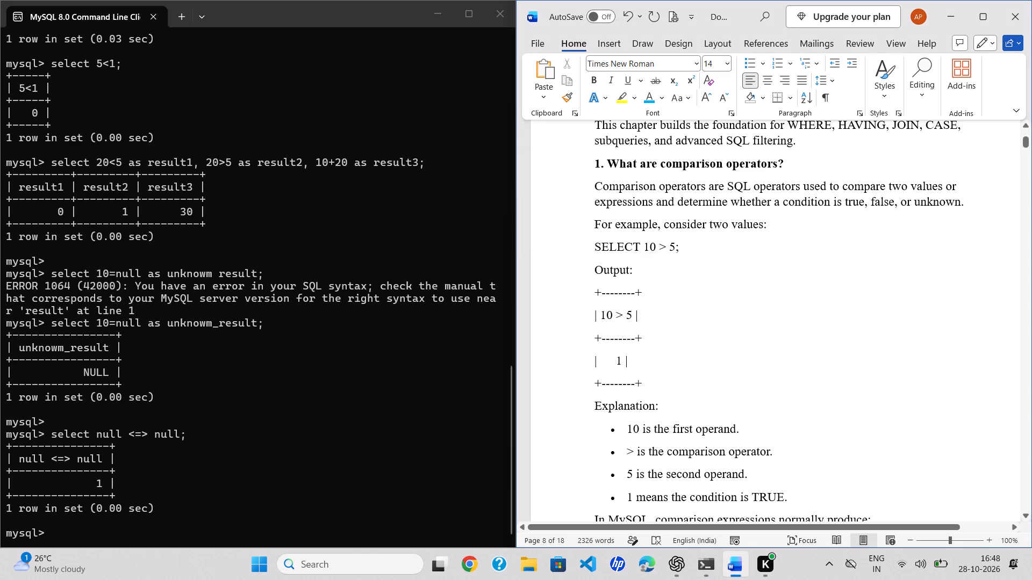
key(Tab)
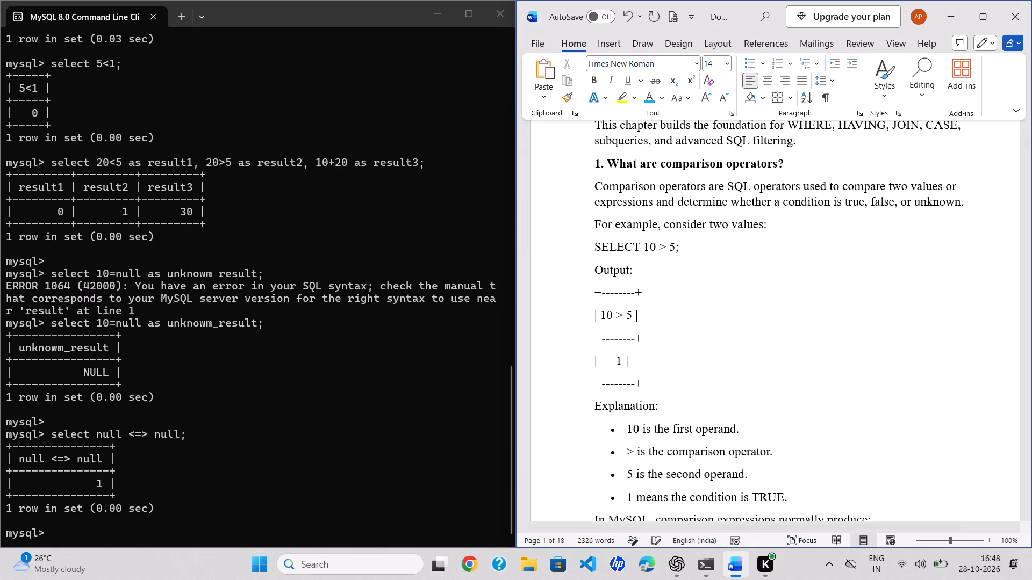
key(Tab)
key(BackSpace)
key(space)
key(space)
key(space)
Delete the "Module 1 • Chapter 1 of 42" line below the chapter title.
scroll(625, 361, down, 1)
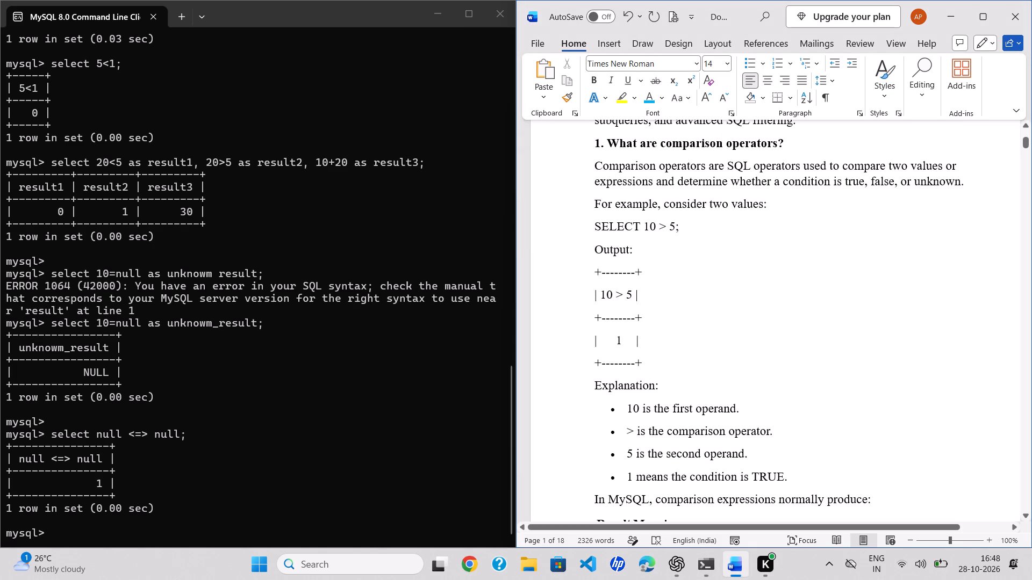
scroll(625, 361, down, 3)
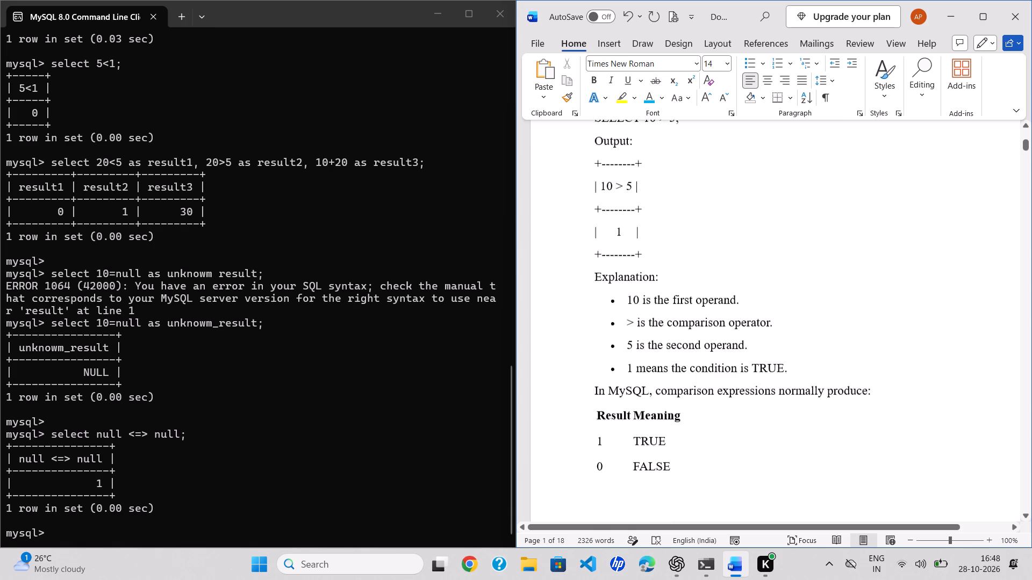
scroll(625, 361, down, 3)
scroll(625, 361, up, 1)
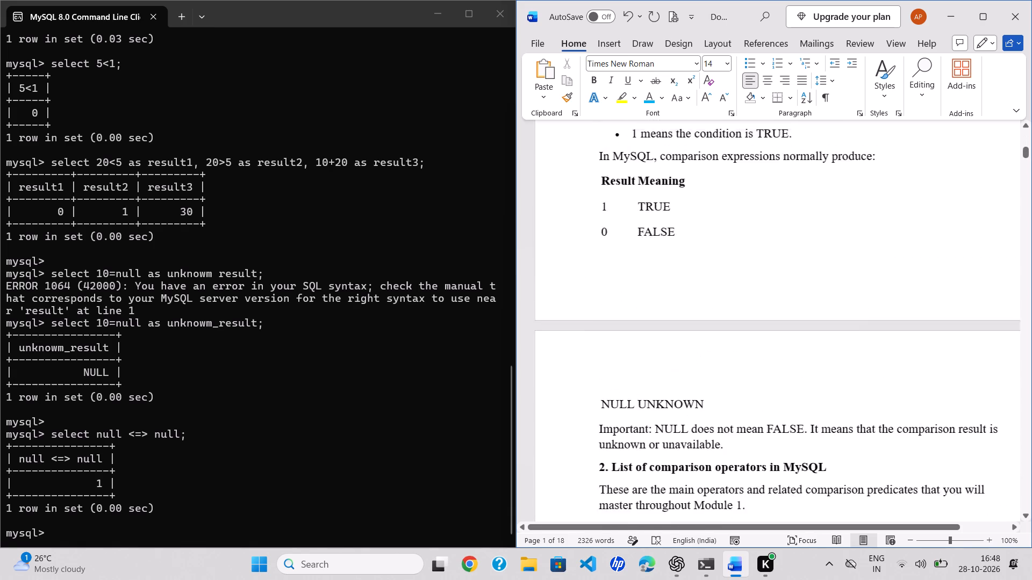
scroll(625, 361, up, 3)
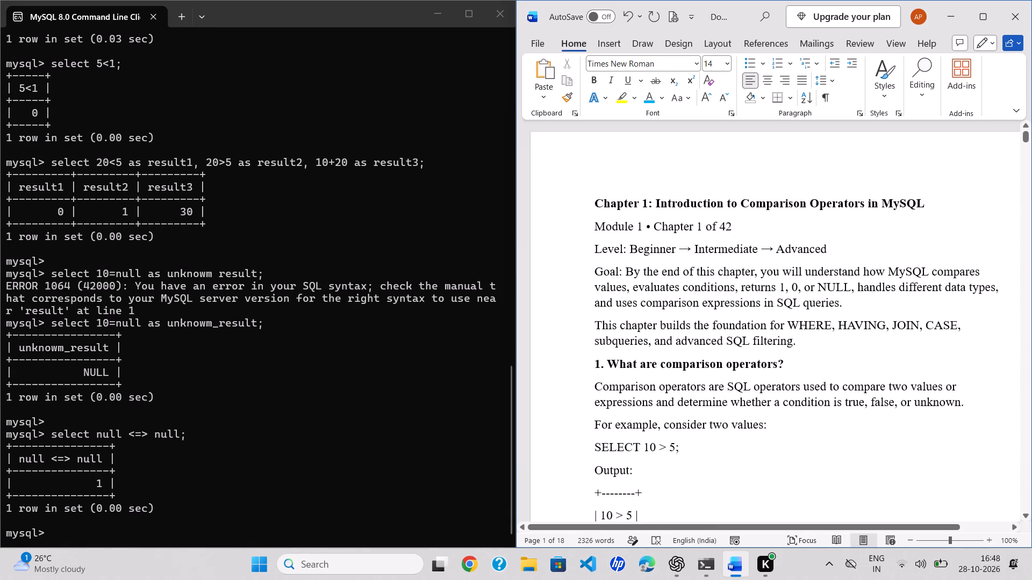
drag(752, 229, 475, 240)
key(BackSpace)
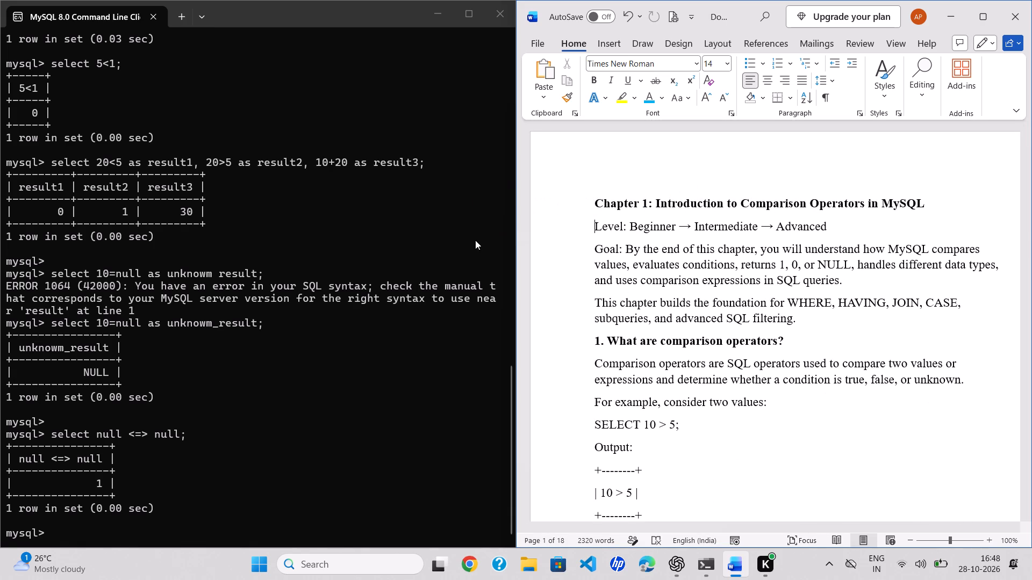
Enlarge the Result/Meaning table under "comparison expressions normally produce" so its columns are clearly wider.
scroll(475, 240, down, 2)
scroll(759, 435, down, 1)
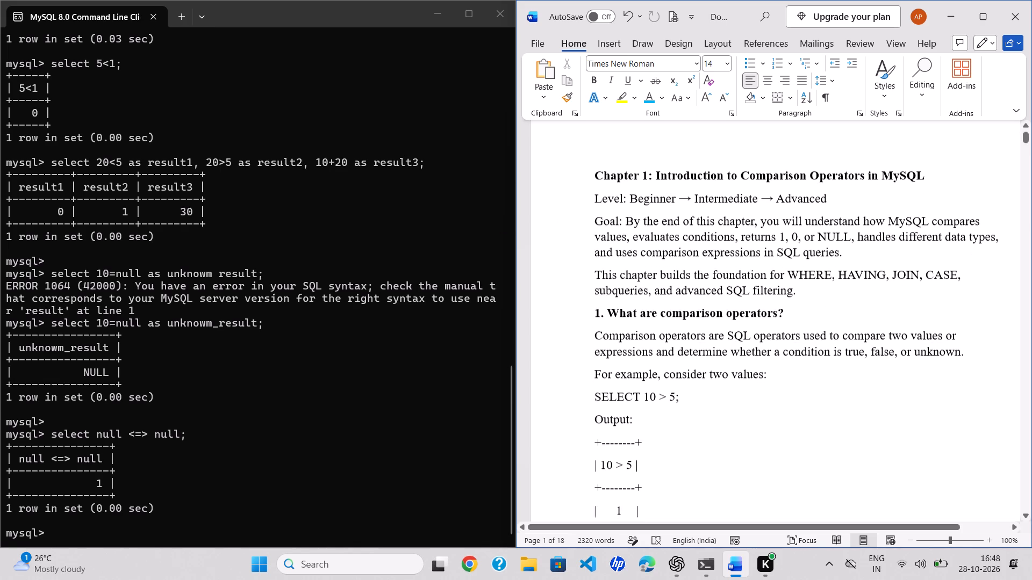
scroll(759, 435, down, 2)
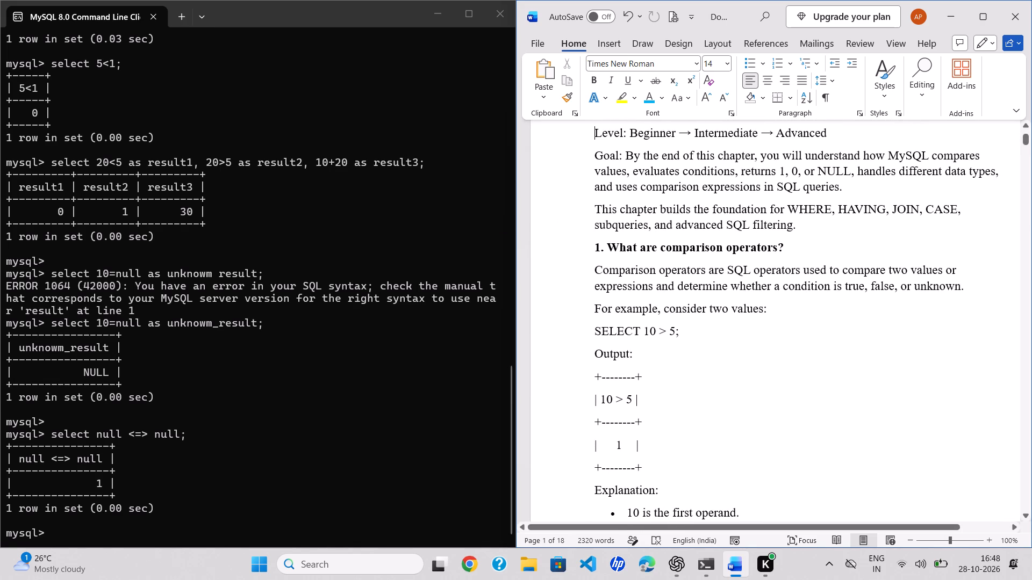
scroll(759, 435, down, 4)
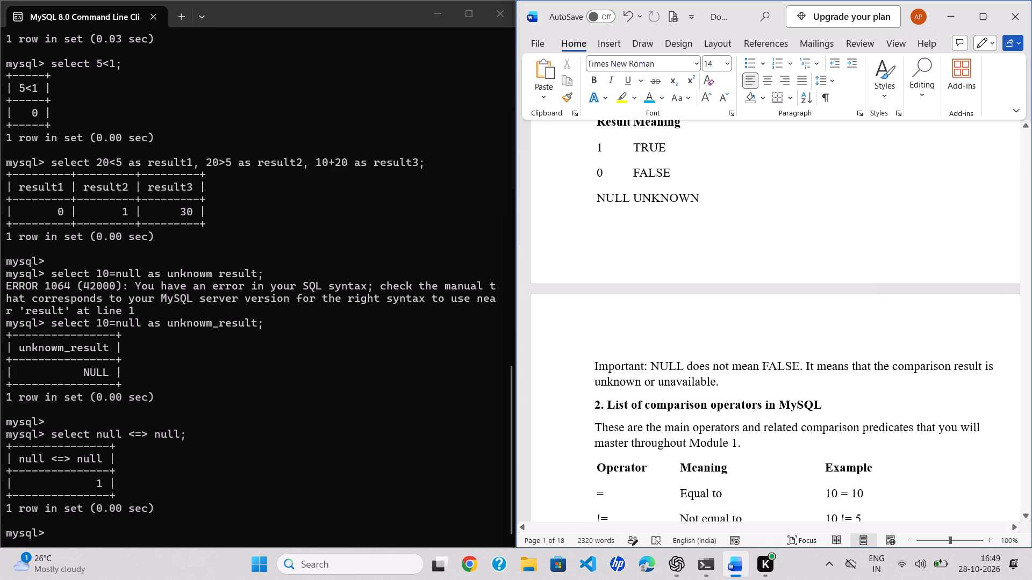
click(740, 153)
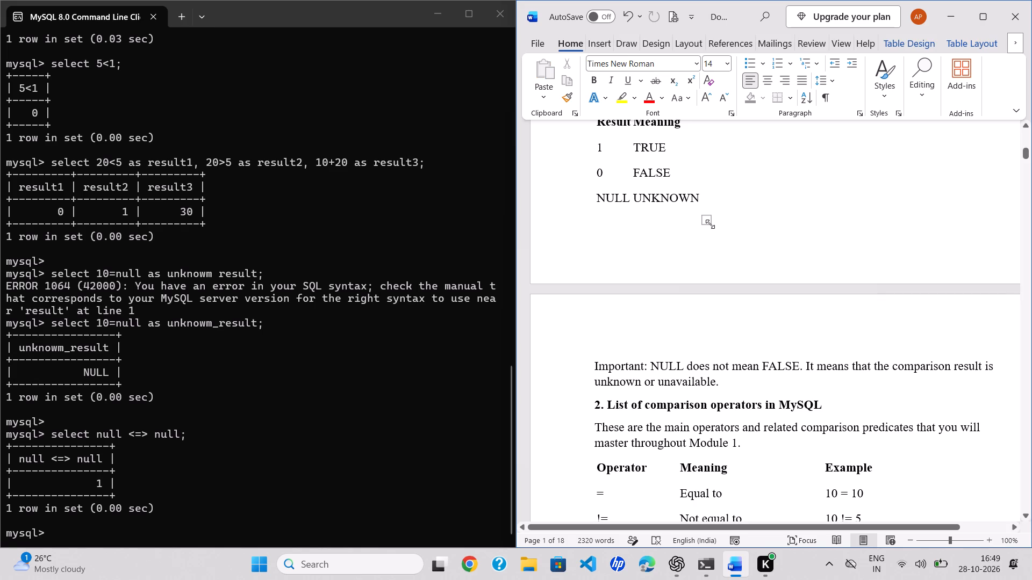
click(710, 224)
drag(710, 224, 762, 233)
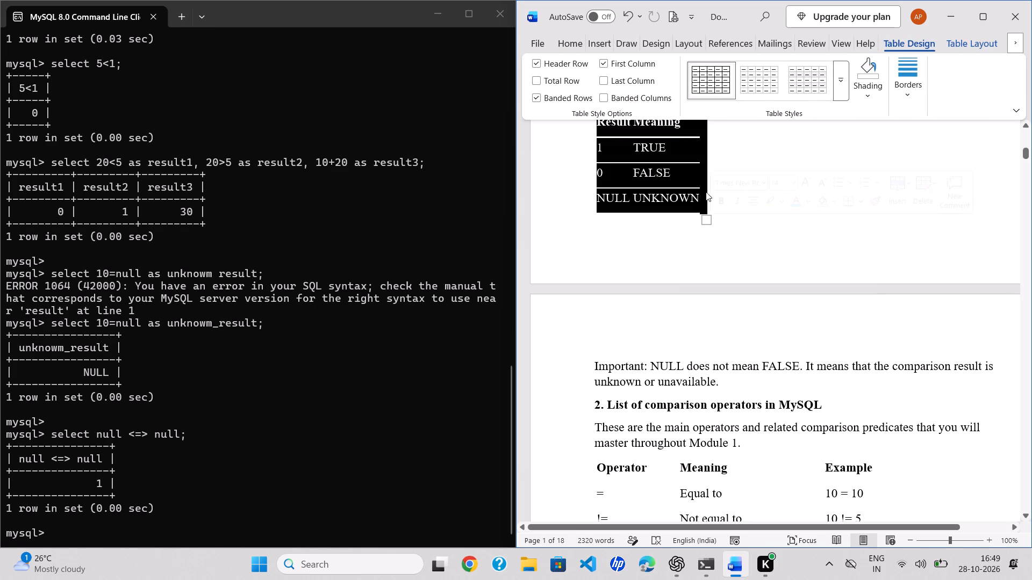
drag(708, 222, 710, 222)
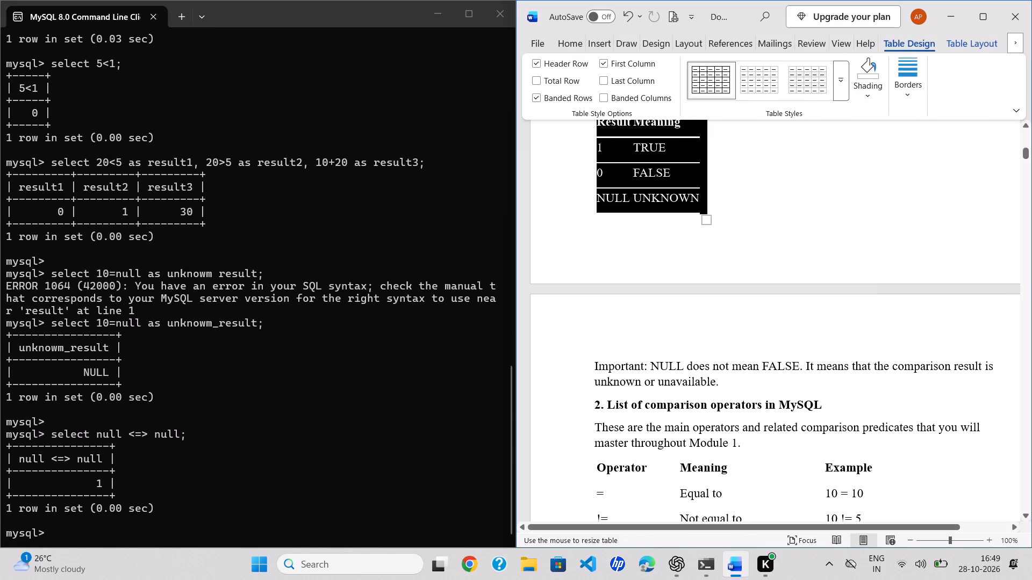
drag(710, 222, 872, 230)
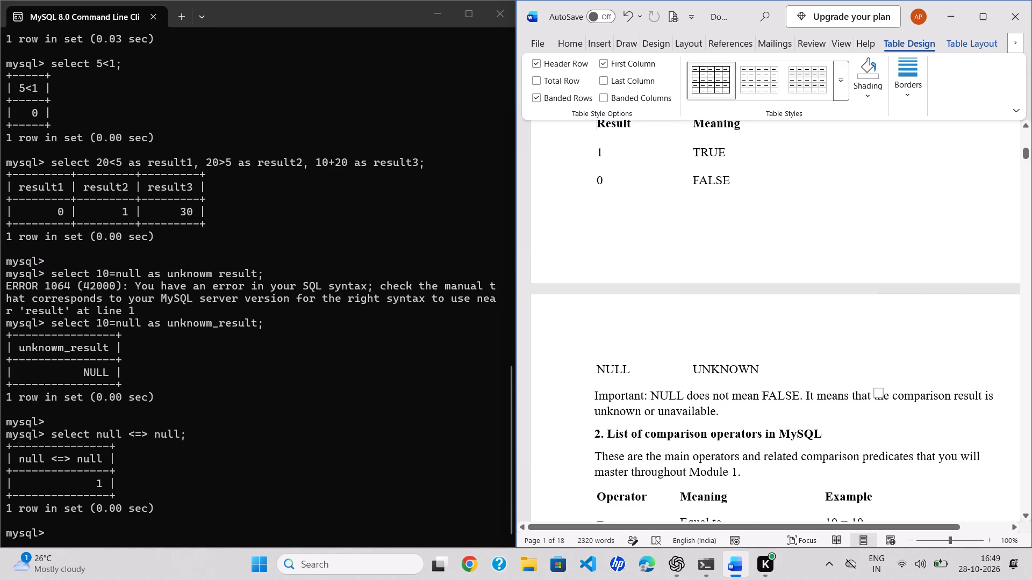
Apply the orange grid table style with a solid header row and banded rows to the Result/Meaning table.
scroll(801, 228, up, 1)
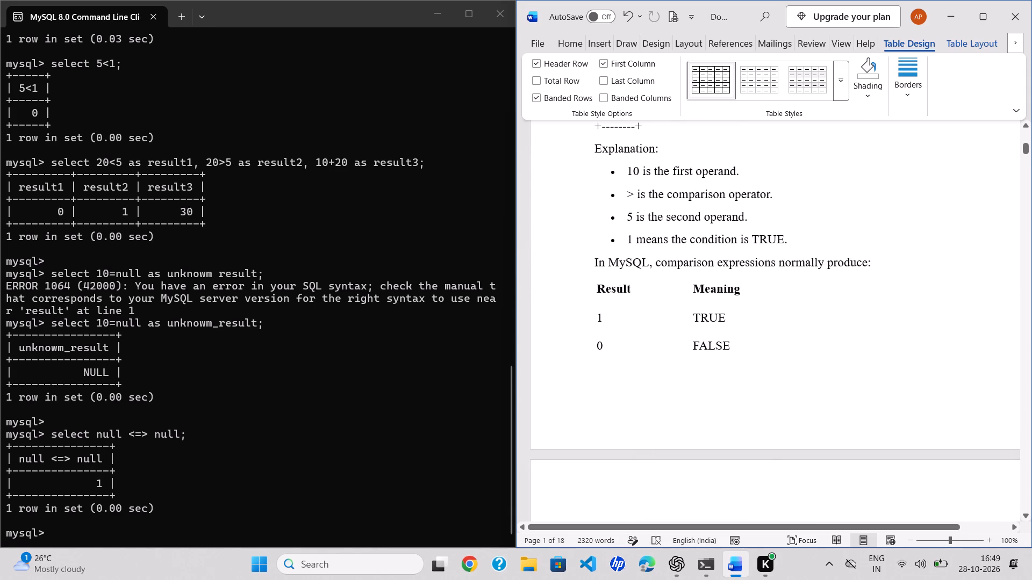
click(988, 368)
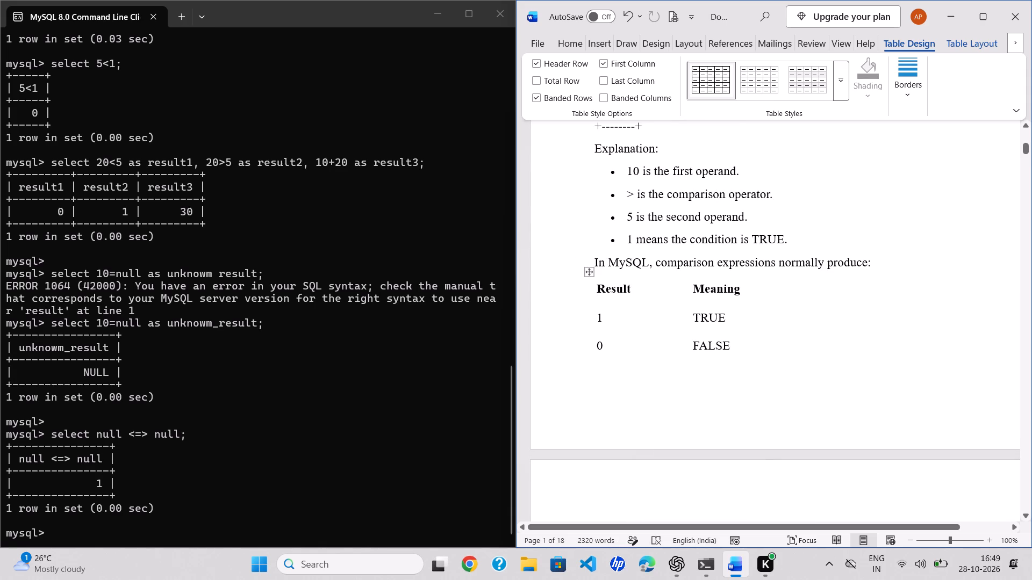
click(590, 274)
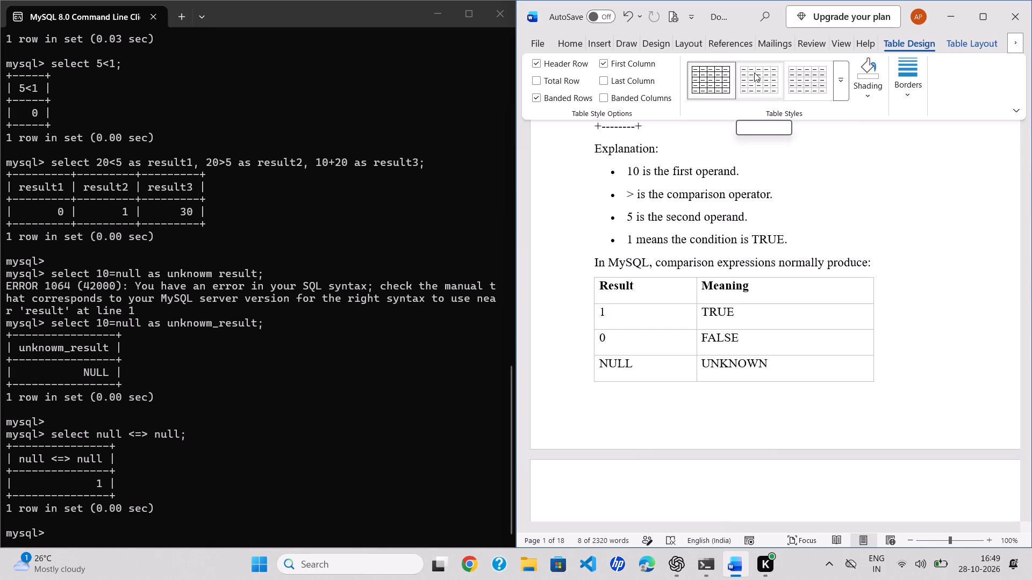
click(838, 81)
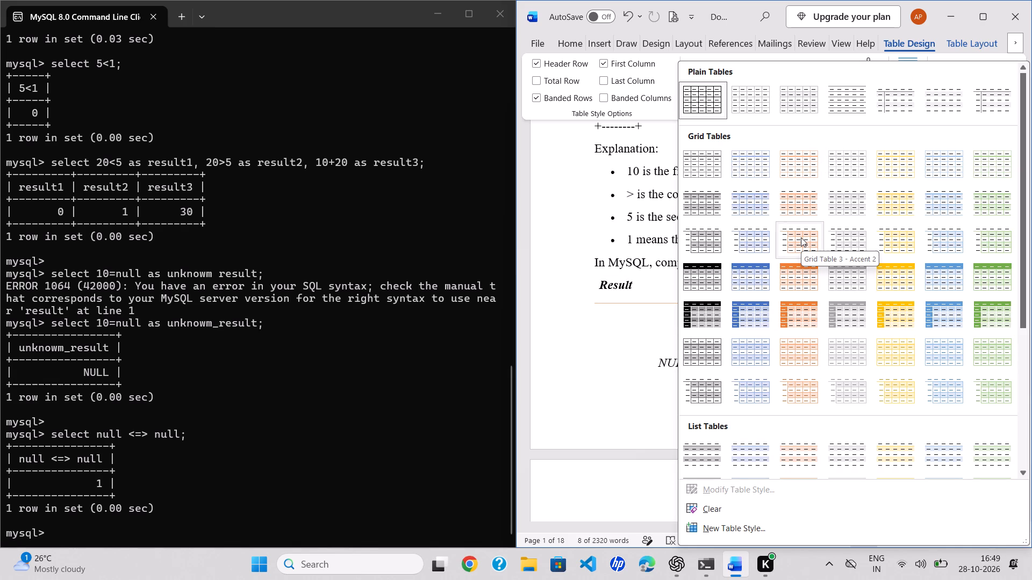
click(783, 279)
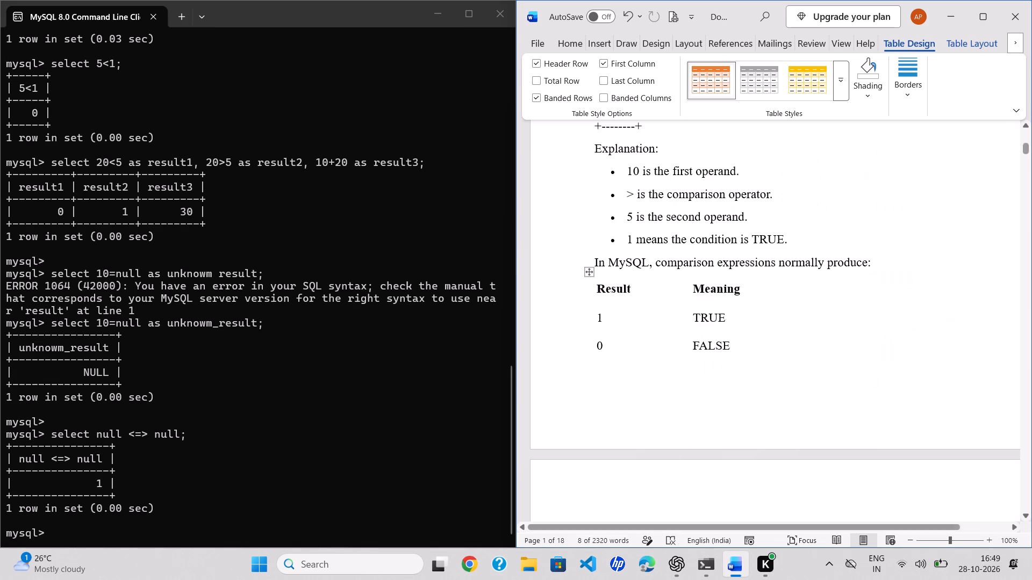
click(802, 416)
Set the font colour of the "SELECT 10 > 5;" example statement in section 1 to blue.
scroll(802, 416, down, 2)
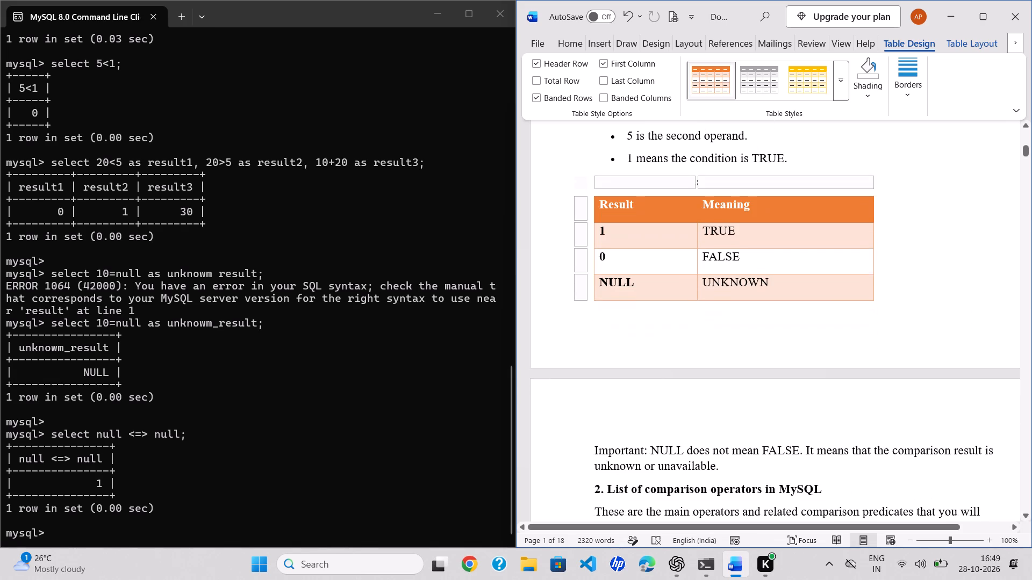
scroll(802, 416, down, 7)
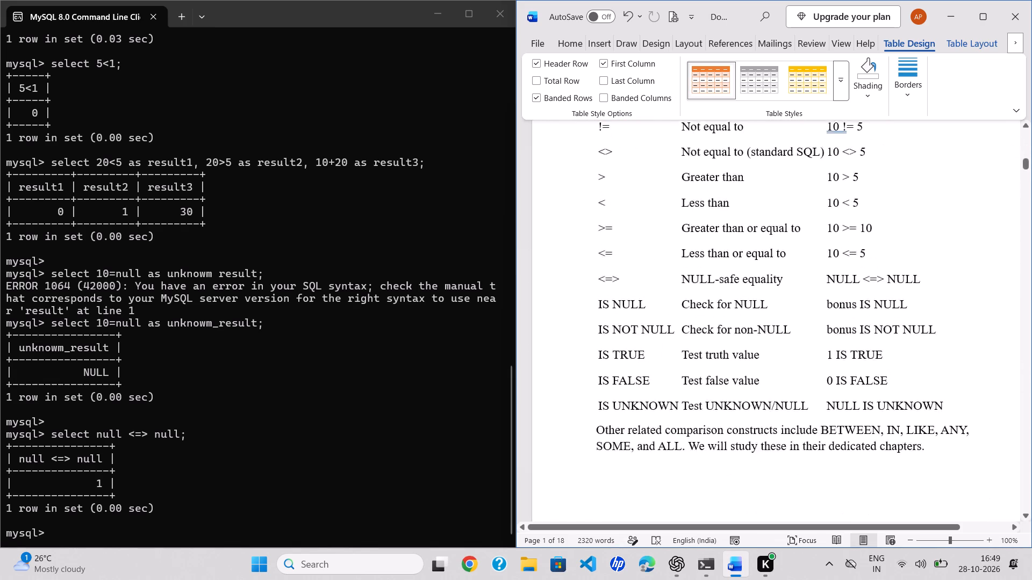
scroll(802, 416, down, 2)
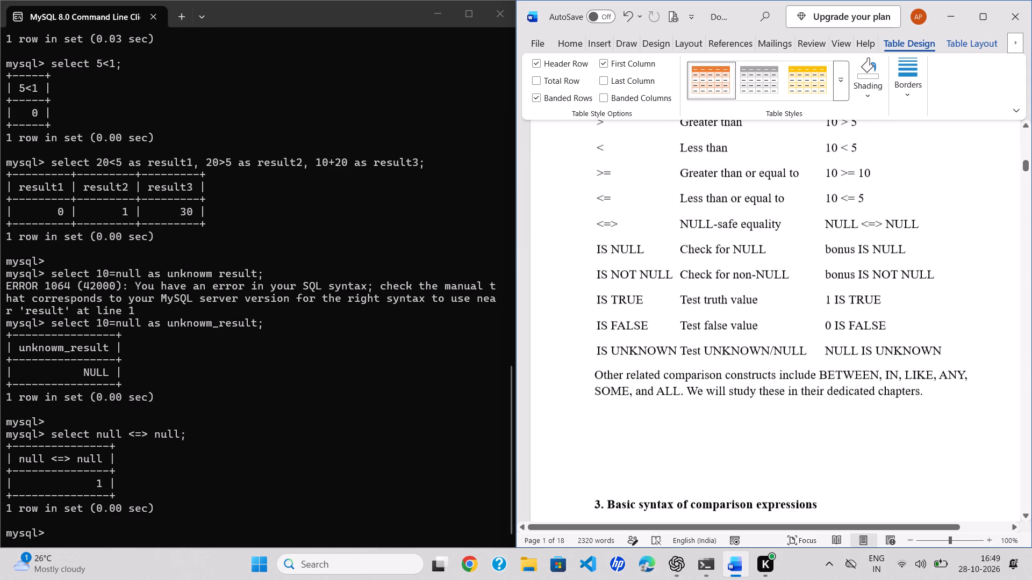
click(978, 323)
scroll(780, 356, up, 6)
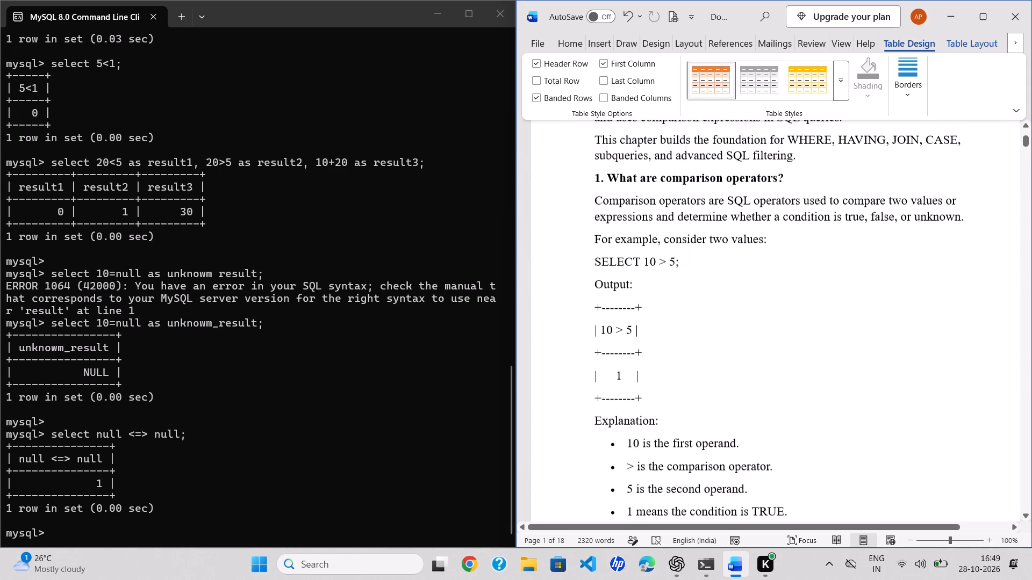
scroll(780, 356, up, 1)
scroll(619, 301, up, 1)
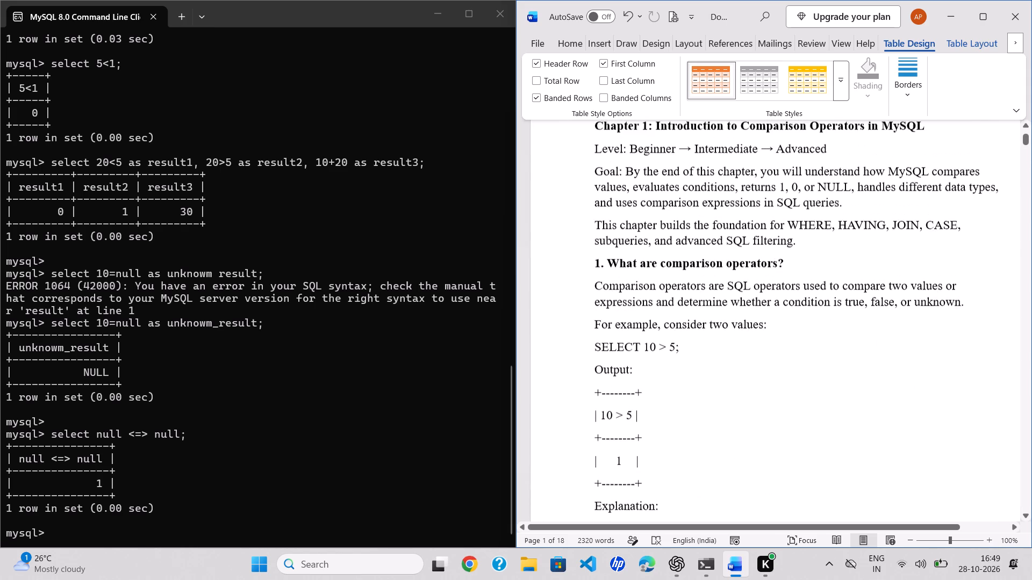
scroll(619, 301, up, 1)
drag(590, 376, 702, 379)
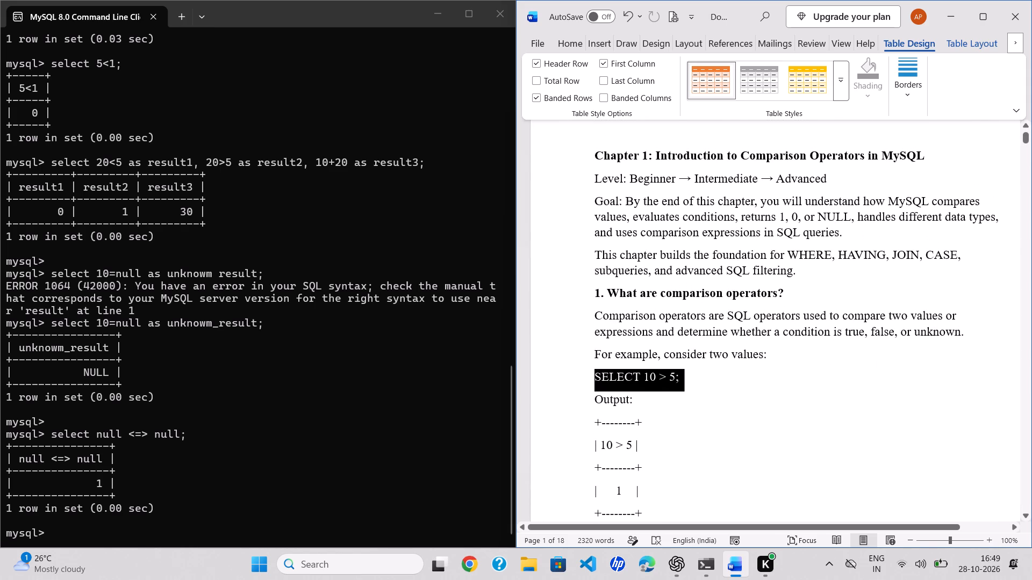
drag(702, 379, 703, 379)
click(784, 360)
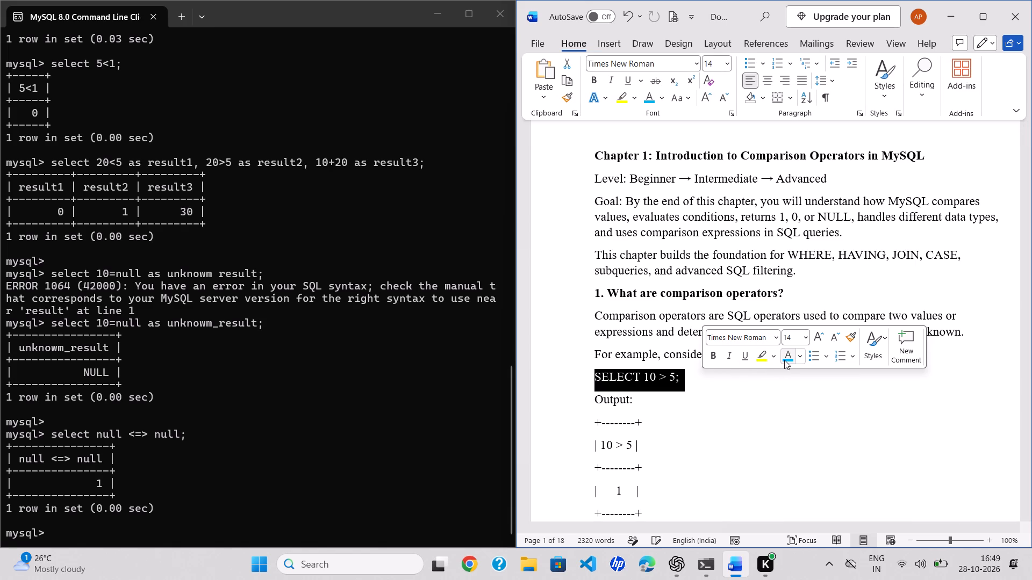
click(729, 452)
Widen the Operator/Meaning/Example table in section 2 slightly so its three columns are more spaced out.
scroll(729, 452, down, 4)
scroll(729, 452, right, 1)
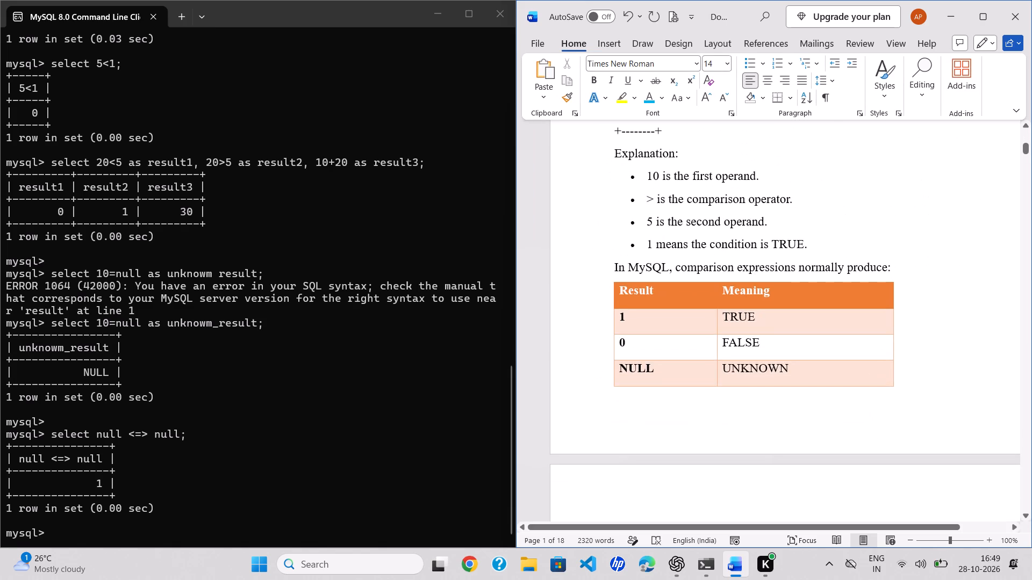
scroll(729, 452, down, 5)
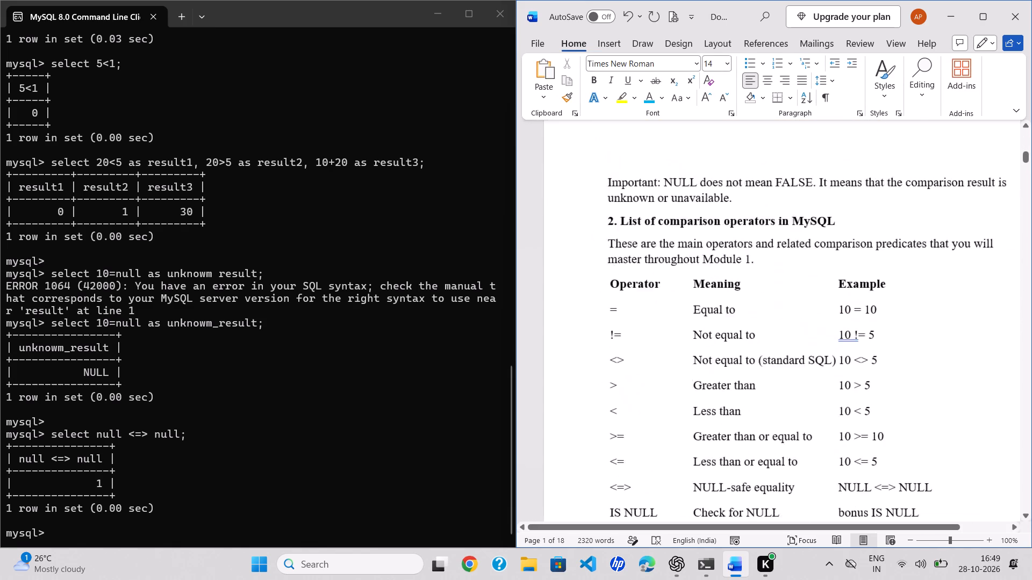
scroll(729, 452, down, 3)
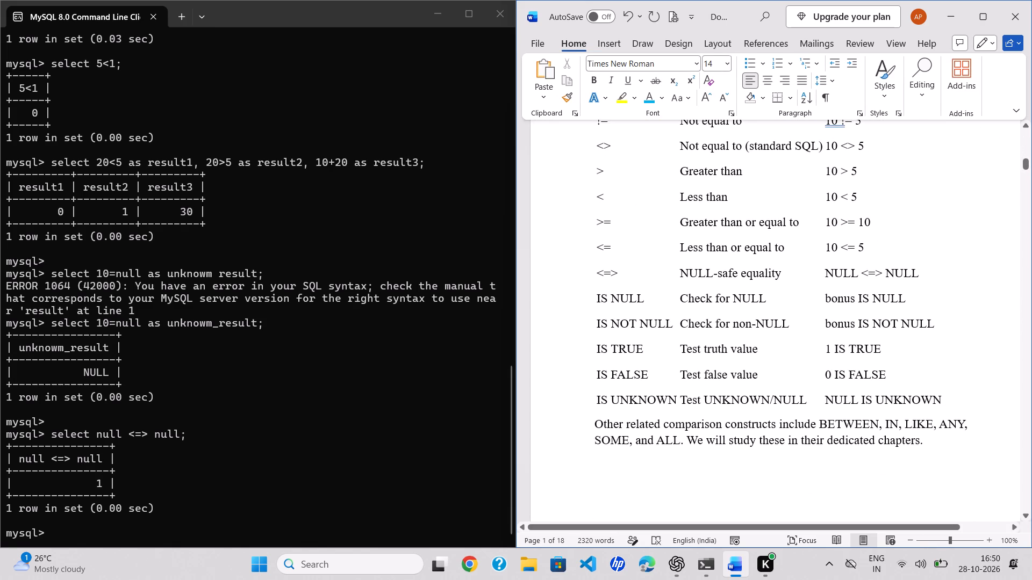
click(986, 402)
drag(950, 423, 1008, 410)
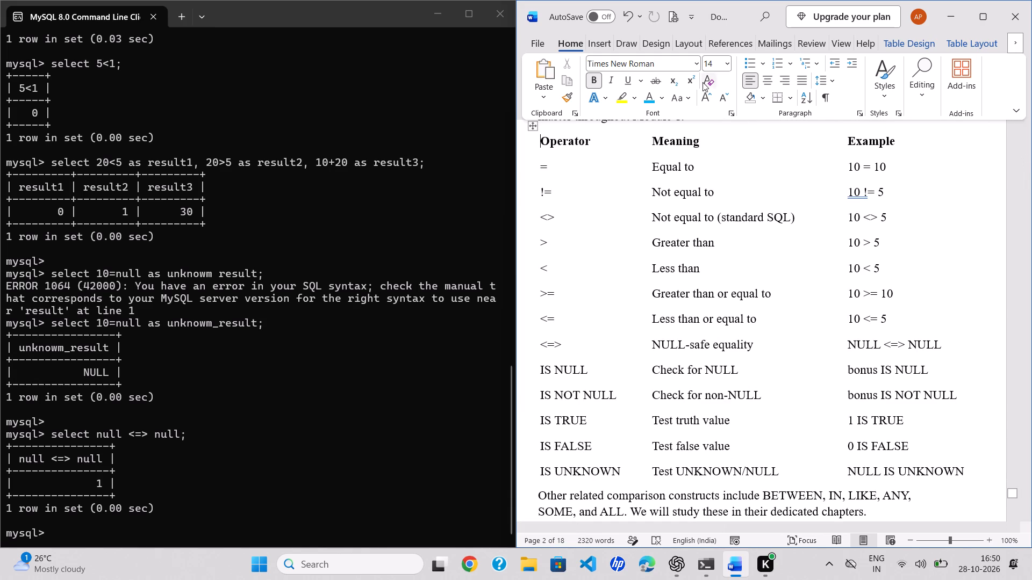
Apply the plain black Table Grid style to the Operator/Meaning/Example table in section 2.
click(914, 47)
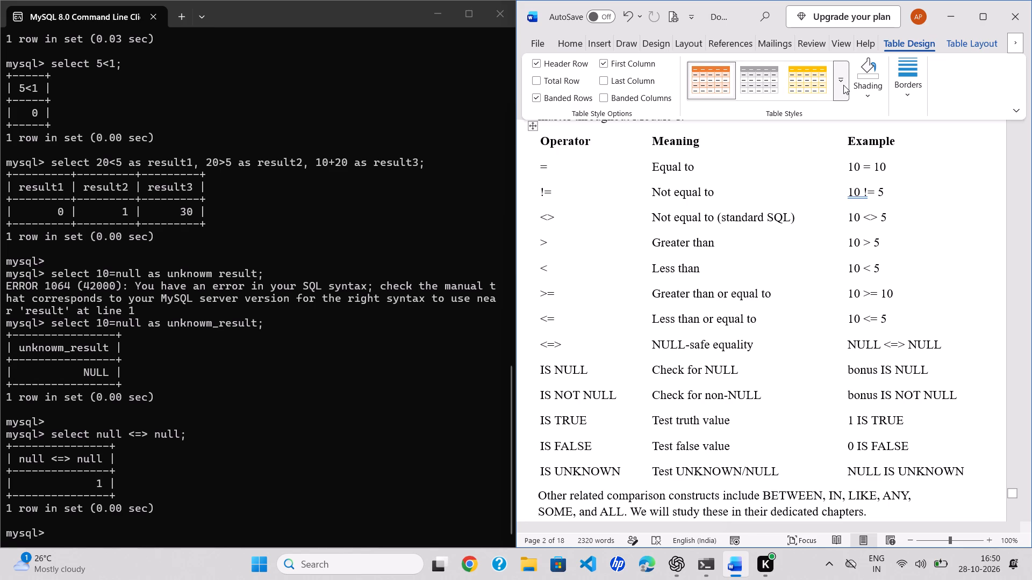
click(843, 85)
click(704, 88)
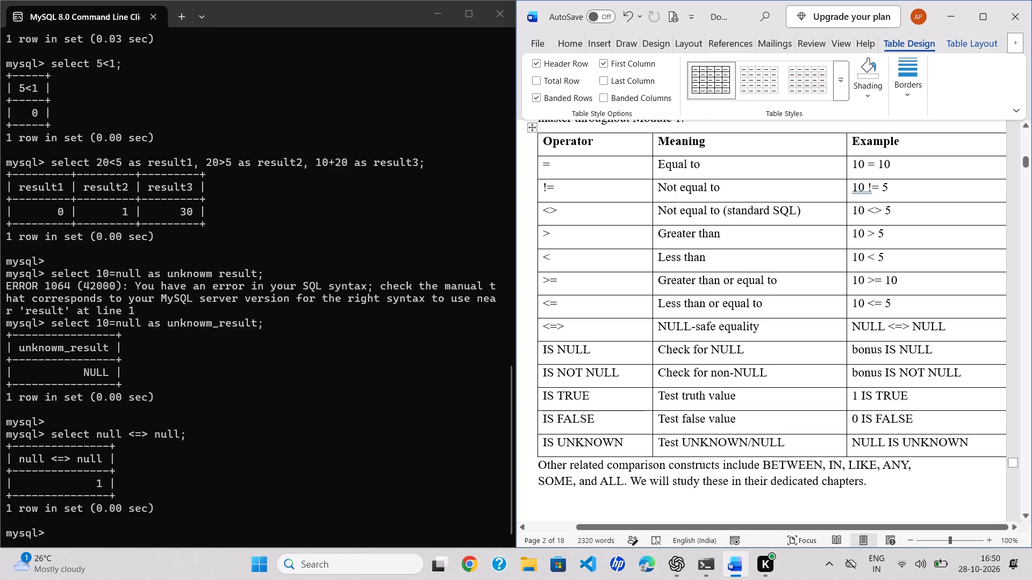
Delete the blank lines above the "3. Basic syntax of comparison expressions" heading.
scroll(839, 417, down, 3)
scroll(839, 417, right, 1)
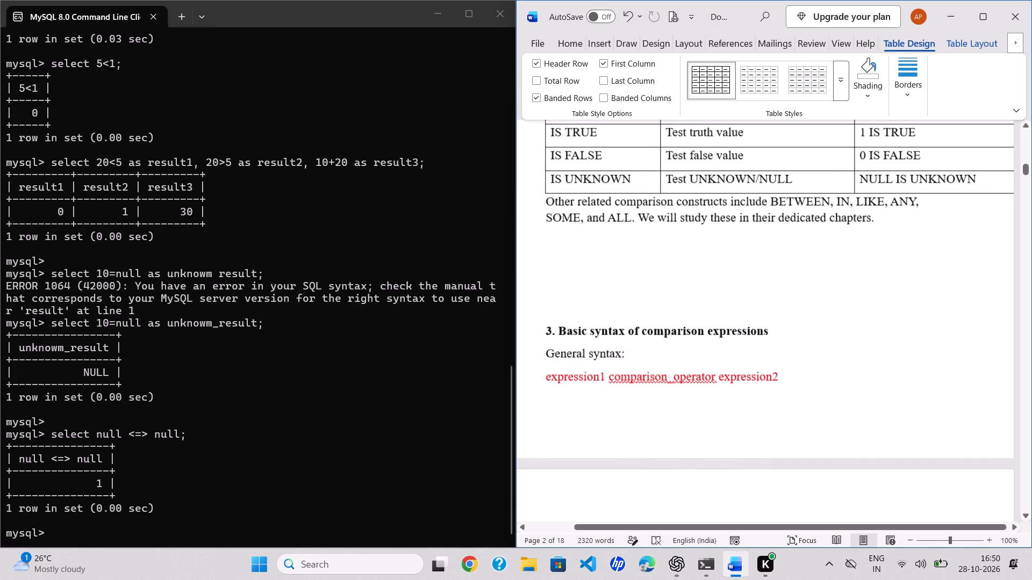
scroll(839, 417, right, 1)
scroll(653, 282, down, 2)
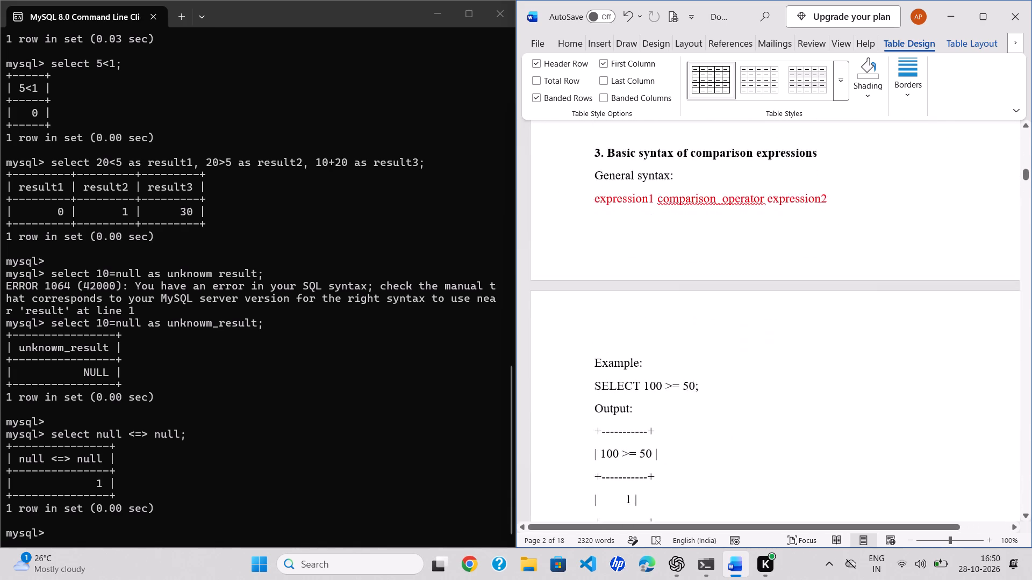
scroll(653, 282, down, 3)
scroll(653, 282, up, 2)
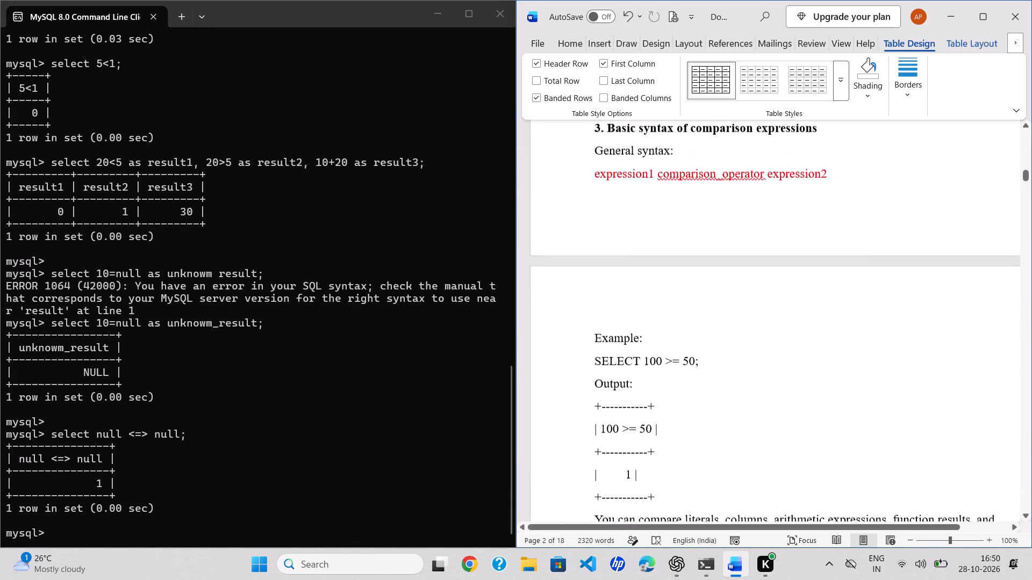
scroll(653, 282, up, 2)
click(612, 241)
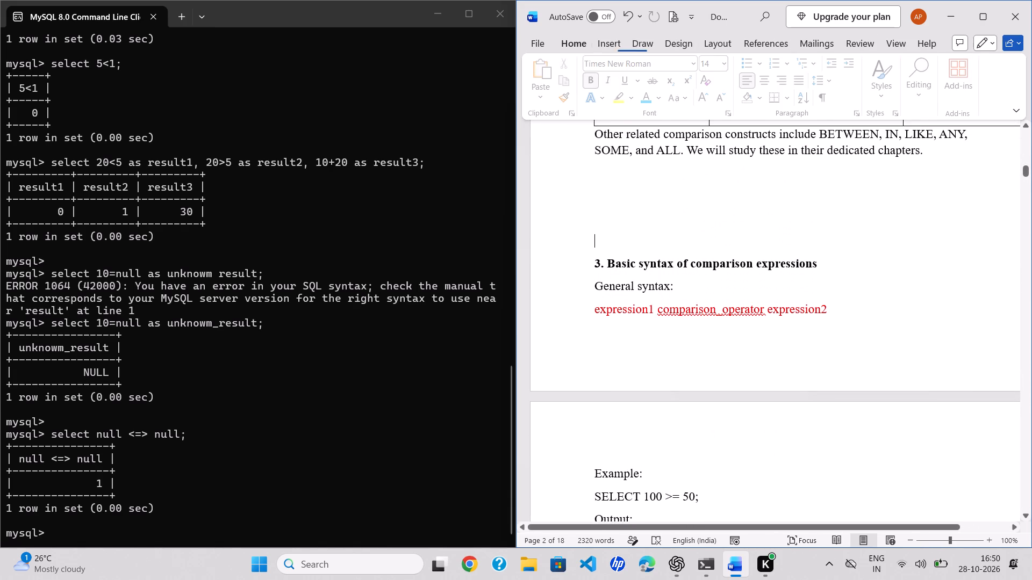
key(BackSpace)
key(BackSpace)
key(BackSpace)
key(BackSpace)
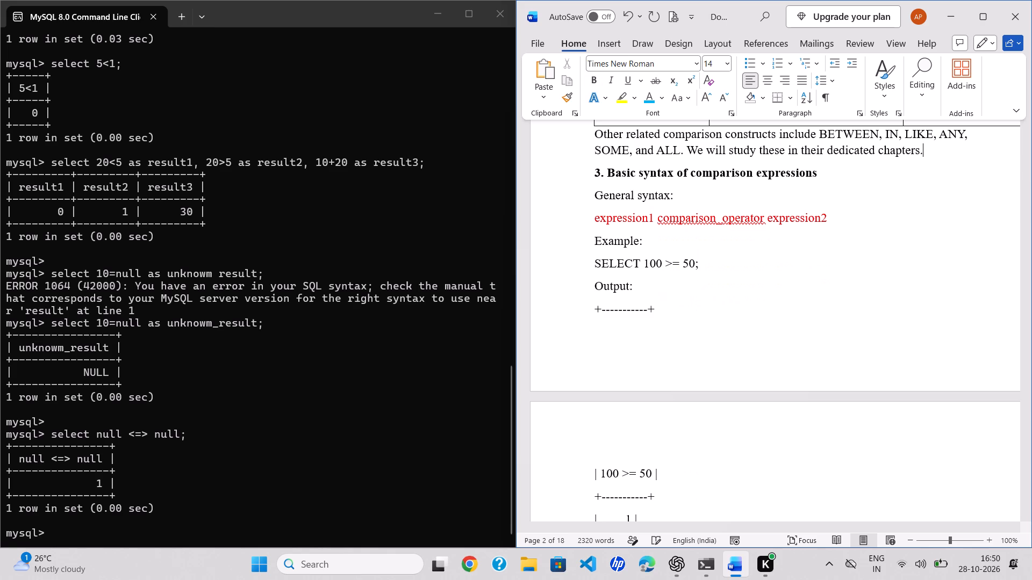
Insert two blank lines before "Output:" in section 3 to move the whole output block onto the next page.
click(590, 291)
key(Return)
key(Return)
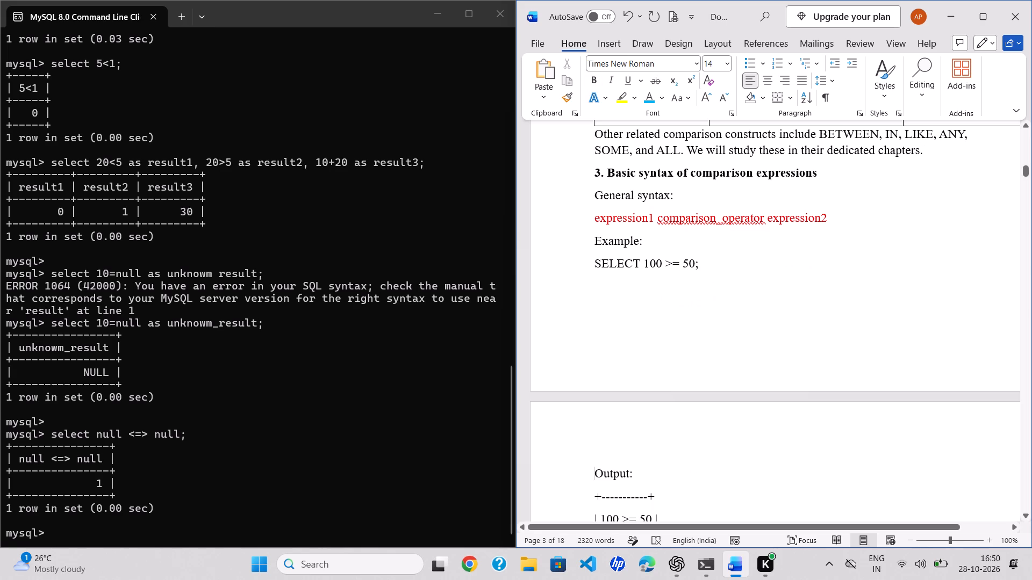
Set the font colour of the "SELECT 100 >= 50;" example statement in section 3 to blue.
drag(590, 262, 716, 262)
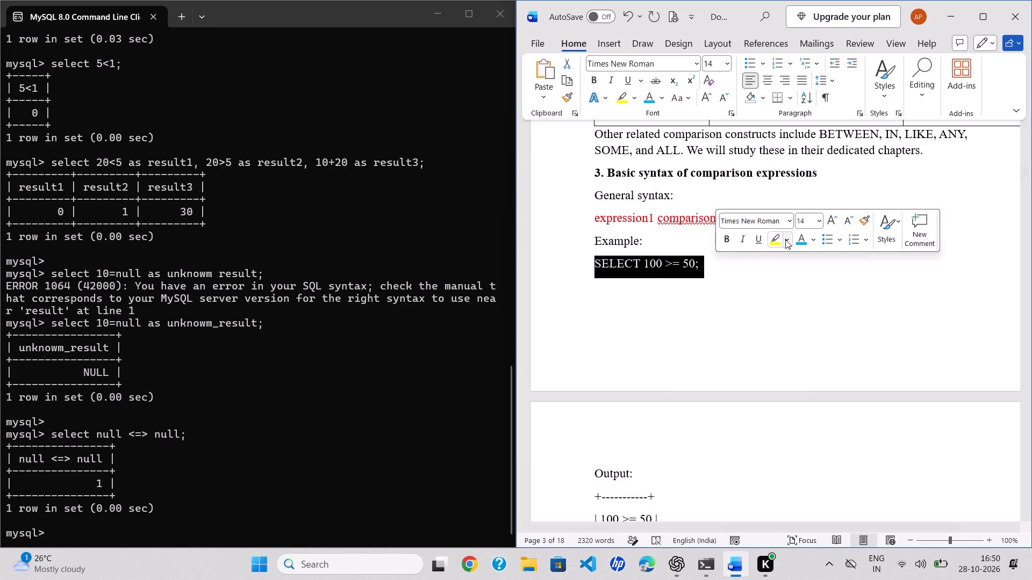
click(803, 239)
click(744, 343)
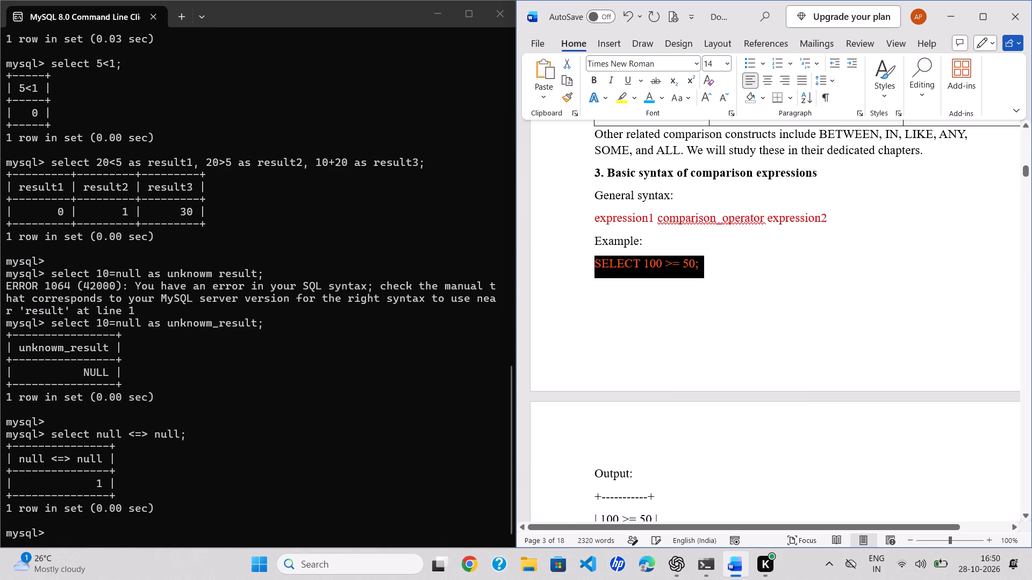
Insert a tab after the 1 in the "100 >= 50" output box to line up its closing bar.
scroll(744, 343, down, 4)
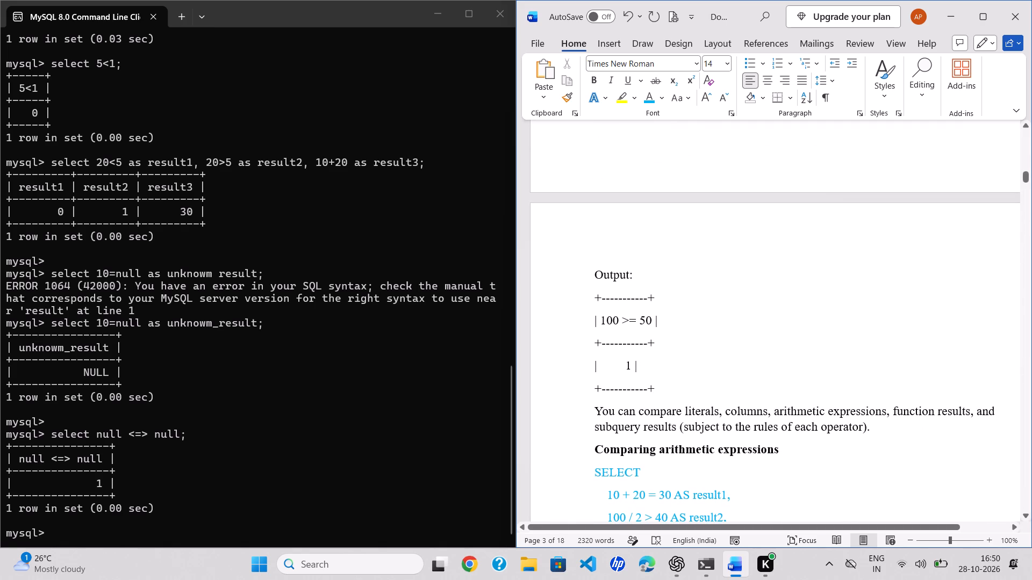
click(634, 364)
key(Tab)
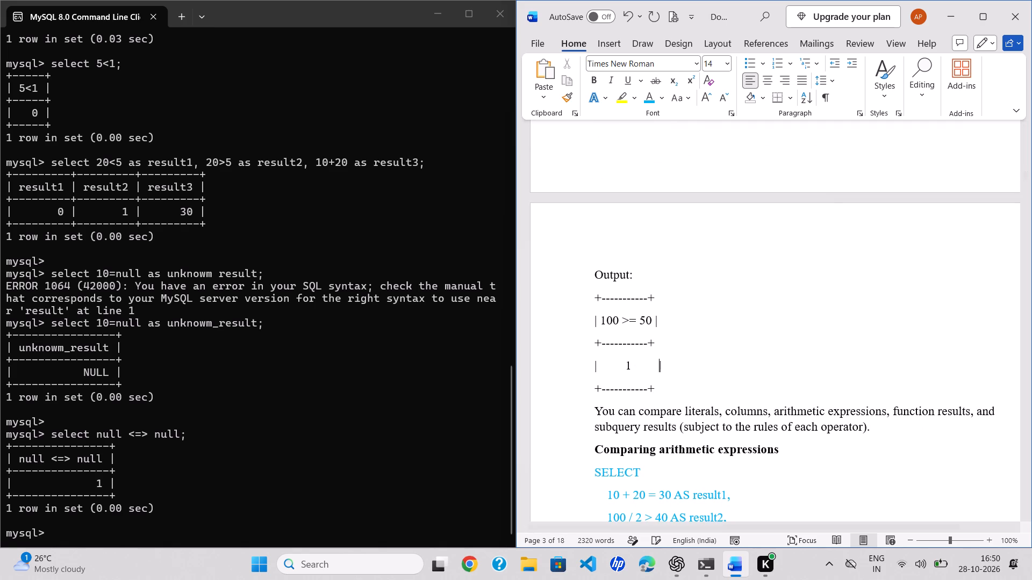
Widen the result1/result2/result3 output table under "Comparing arithmetic expressions" to a little over twice its width.
scroll(634, 364, down, 3)
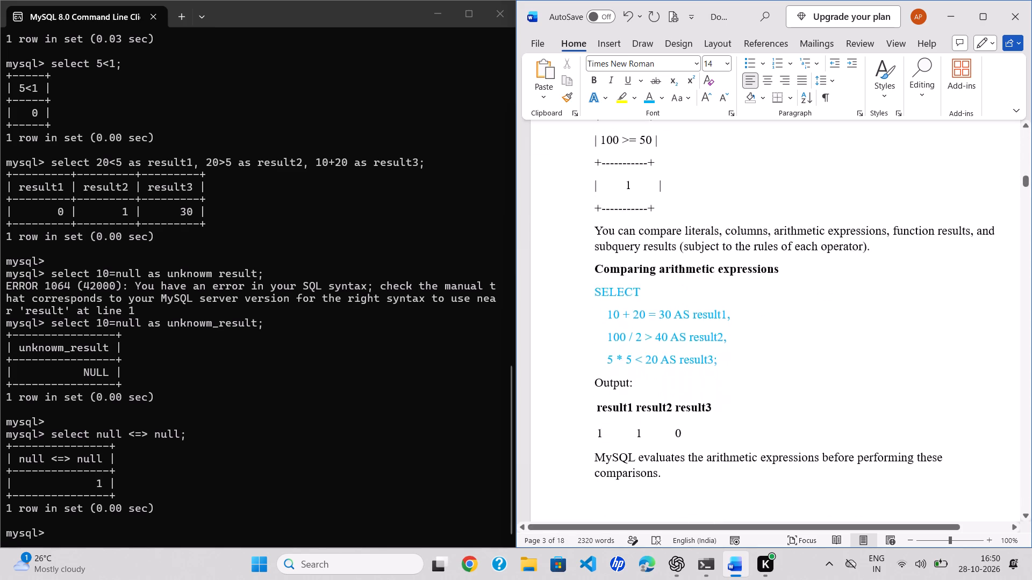
scroll(634, 364, down, 2)
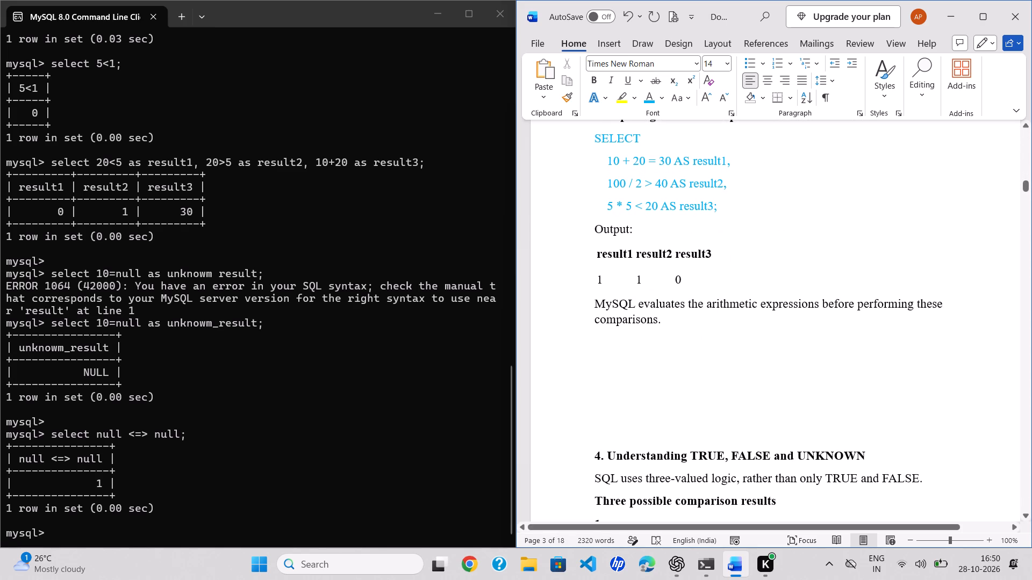
click(733, 292)
drag(719, 302, 866, 297)
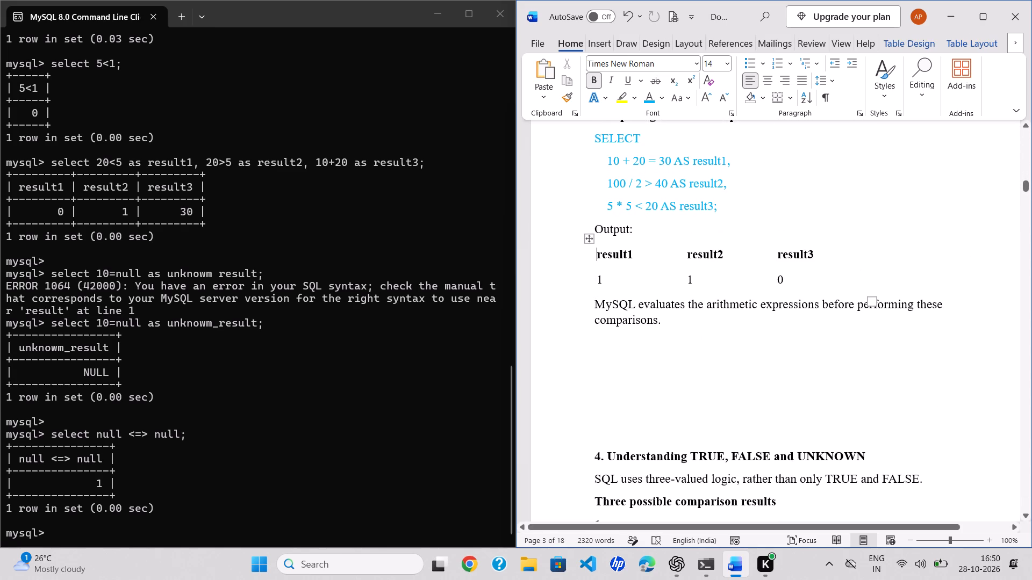
Apply the orange grid table style with a solid header row and banded rows to the result1/result2/result3 table.
click(587, 237)
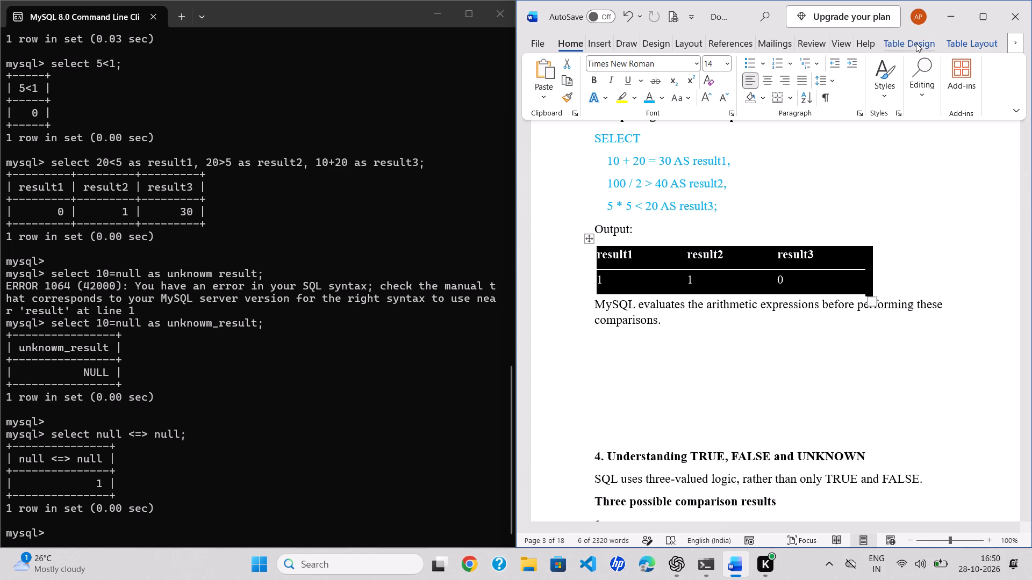
click(916, 43)
click(845, 90)
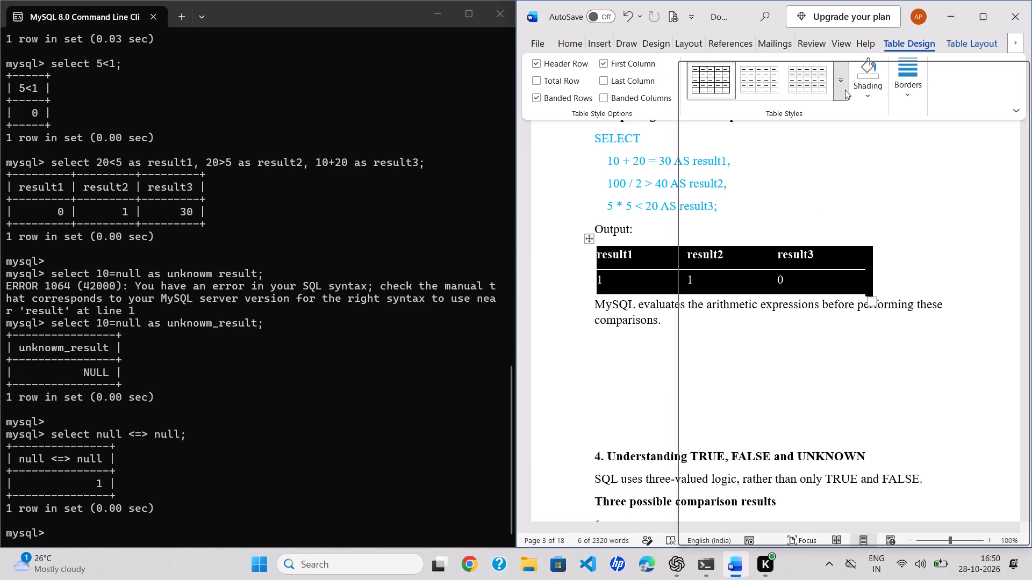
click(803, 272)
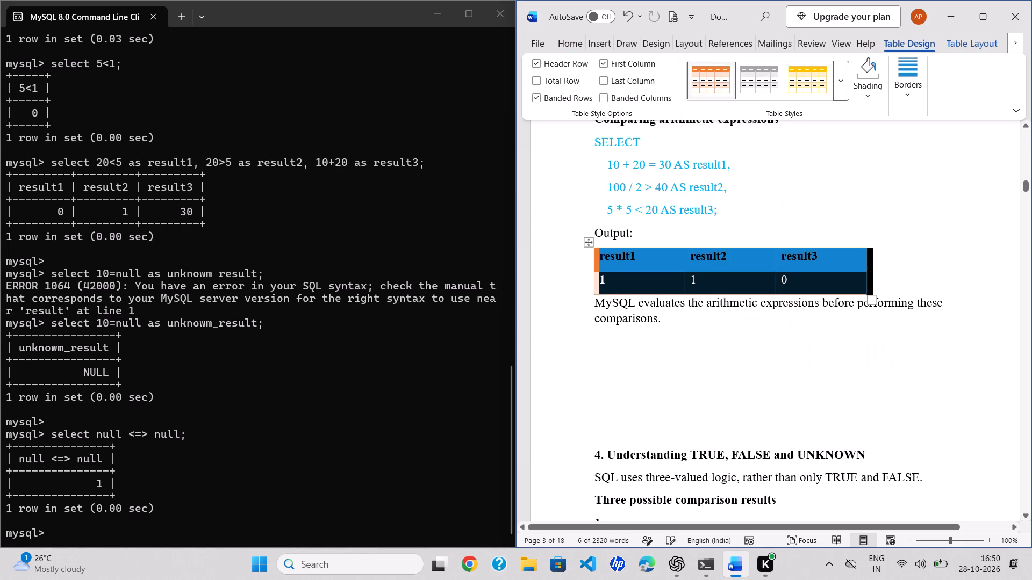
click(725, 374)
Delete the blank lines above the "4. Understanding TRUE, FALSE and UNKNOWN" heading.
scroll(725, 374, down, 1)
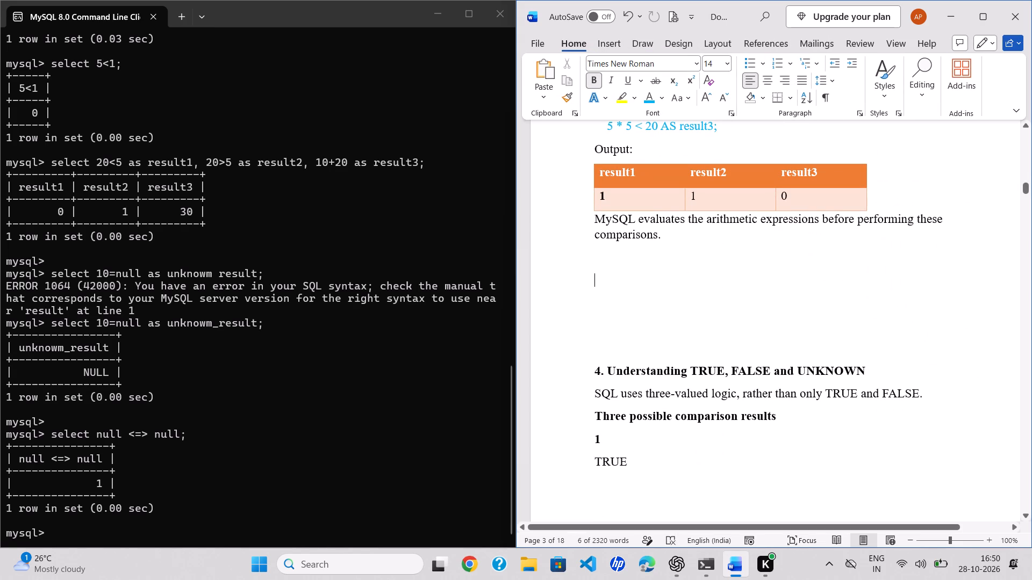
click(645, 358)
key(BackSpace)
key(BackSpace)
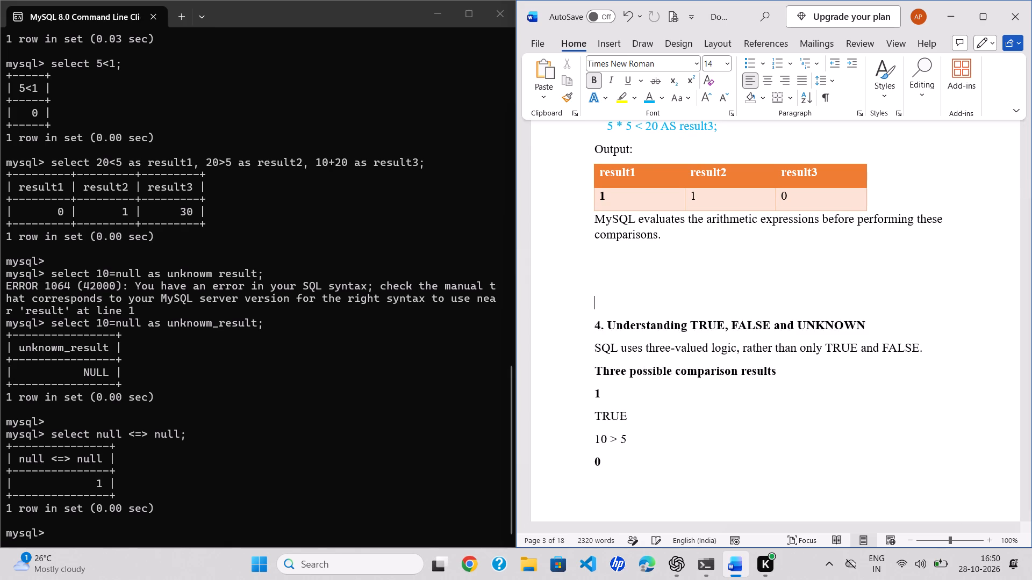
key(BackSpace)
key(BackSpace)
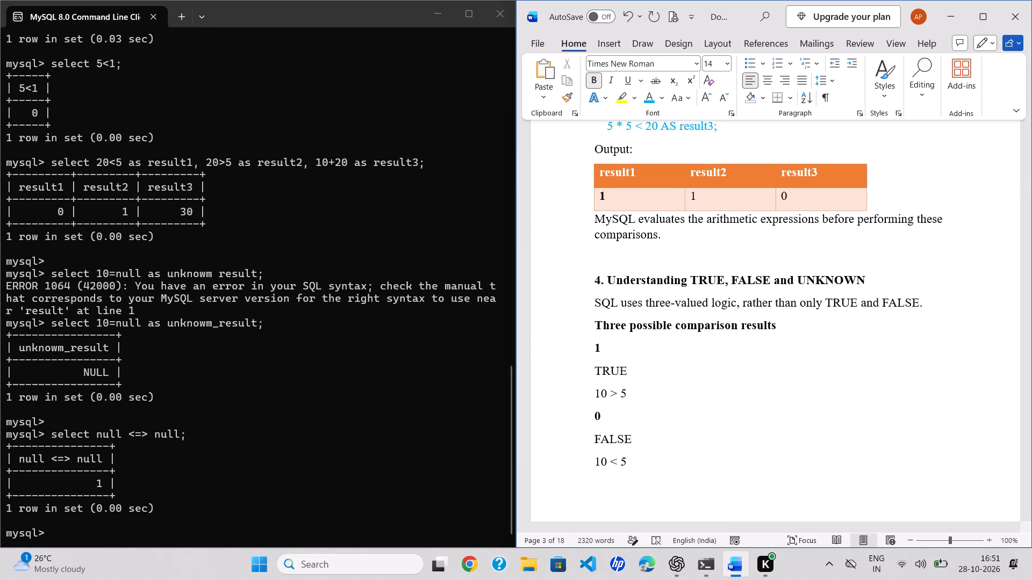
key(BackSpace)
Insert a blank line before the bold "NULL" in section 4 to move it onto the next page with "UNKNOWN".
scroll(645, 358, down, 1)
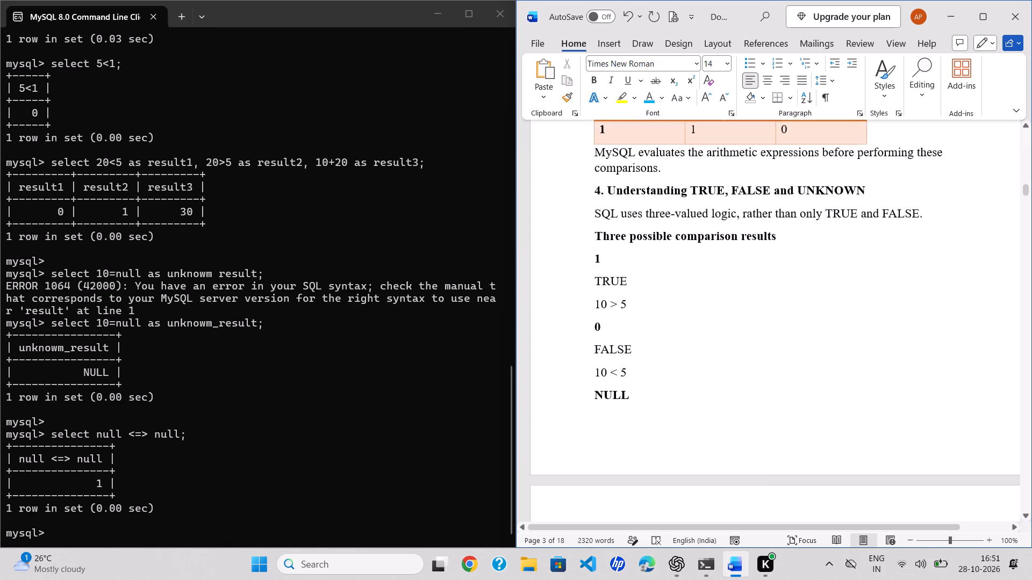
scroll(645, 358, down, 3)
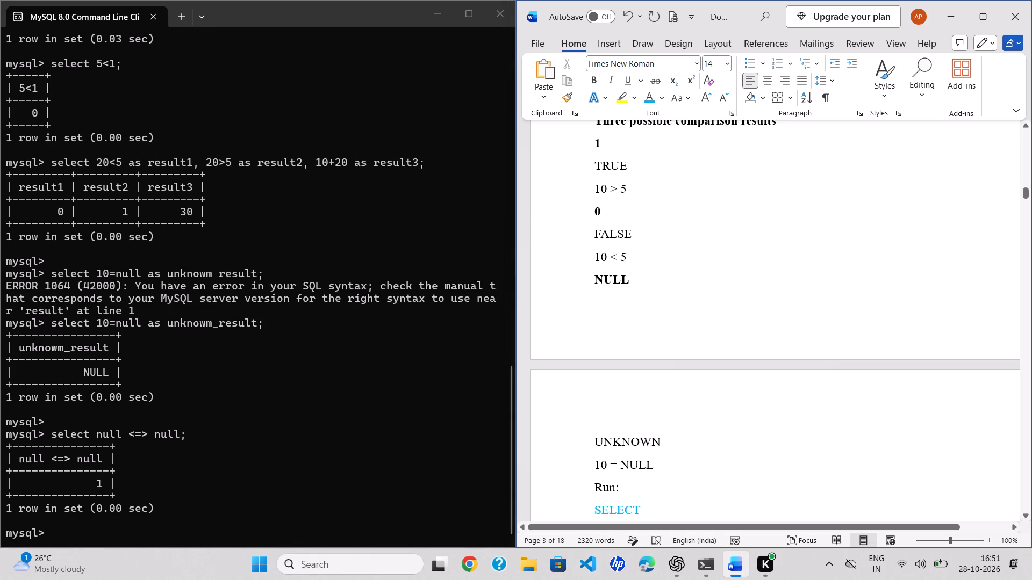
click(598, 286)
click(598, 286)
key(Return)
Apply the orange grid table style with a solid header row to the true_result/false_result/unknown_result table in section 4.
scroll(598, 286, down, 1)
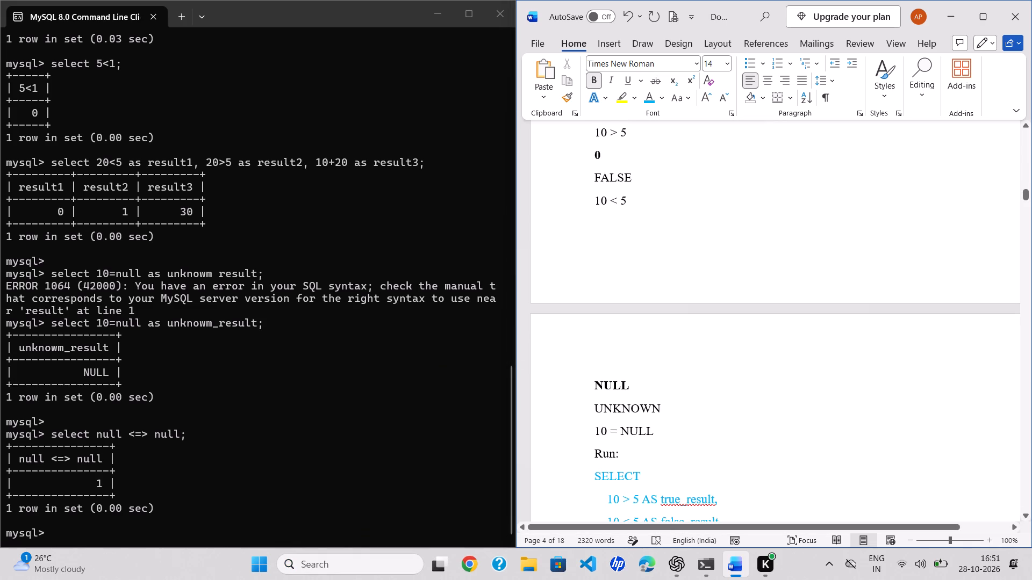
scroll(598, 286, down, 2)
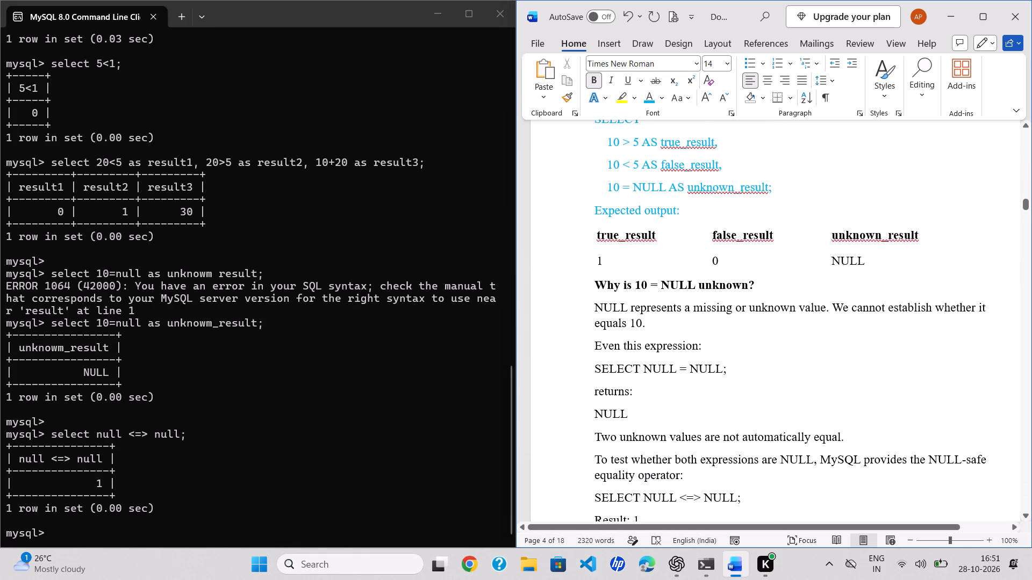
click(865, 282)
click(590, 223)
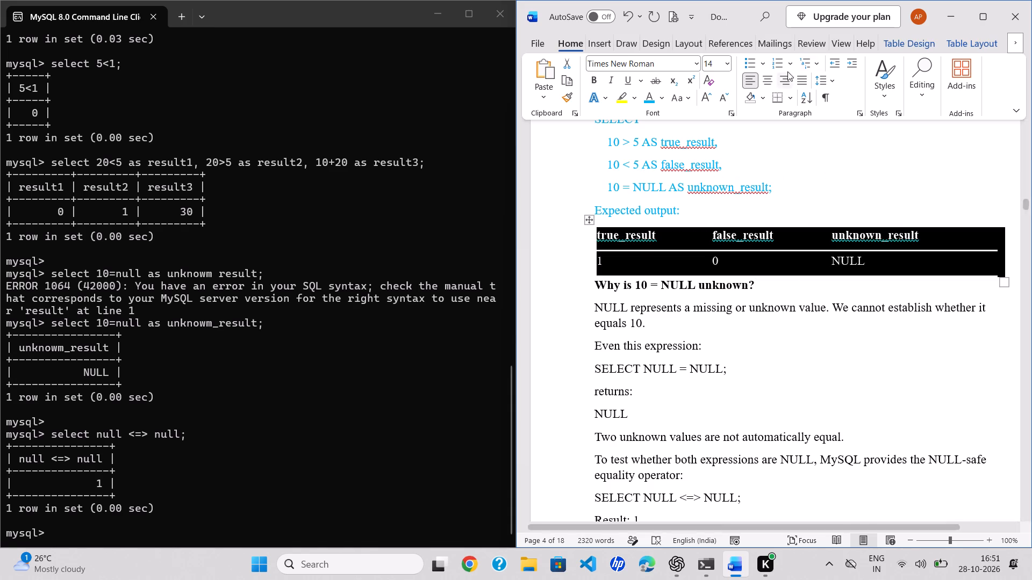
click(905, 42)
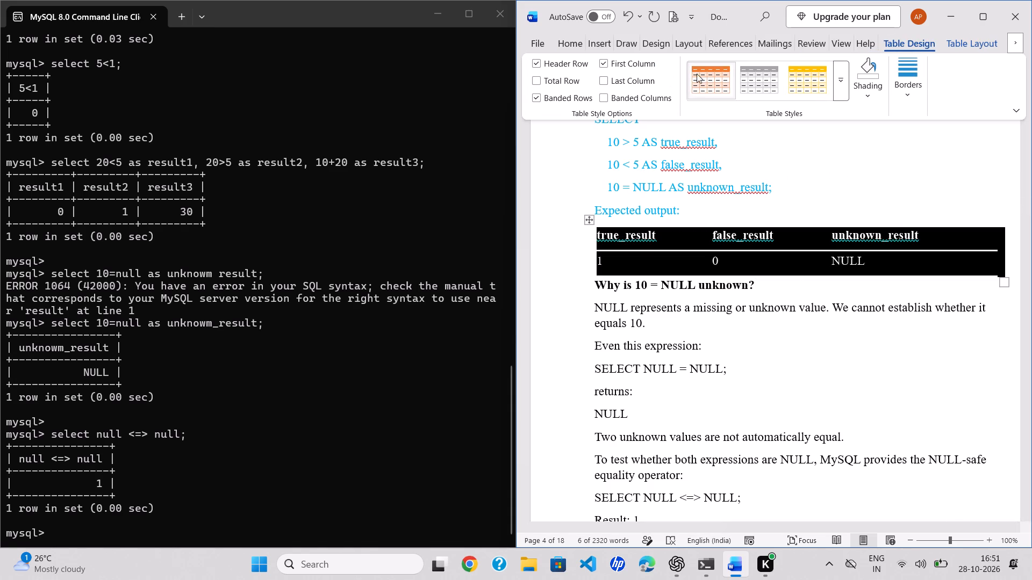
click(703, 73)
click(772, 375)
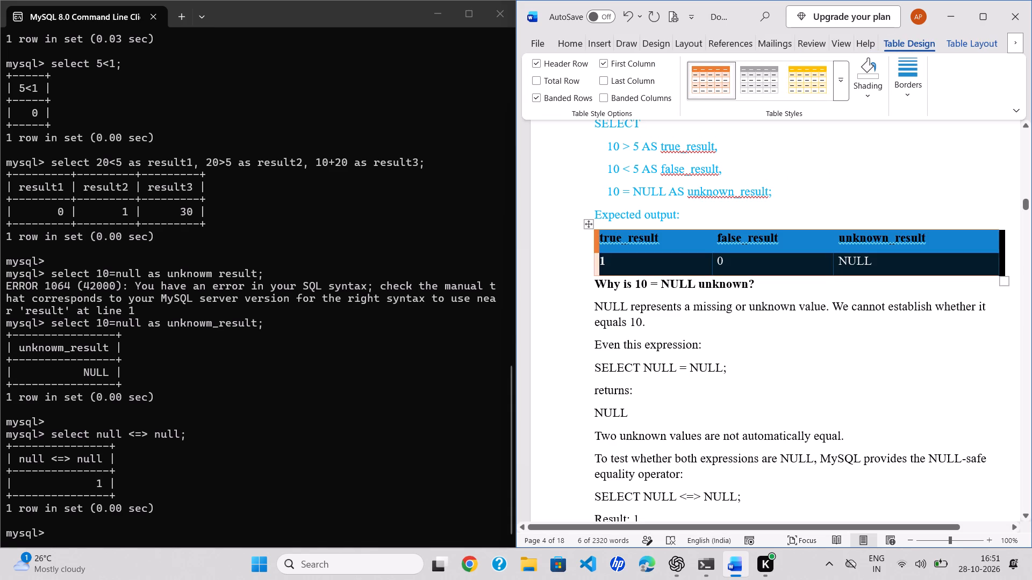
Colour the example statements "SELECT NULL = NULL;" and "SELECT NULL <=> NULL;" in section 4 light blue.
scroll(772, 375, down, 1)
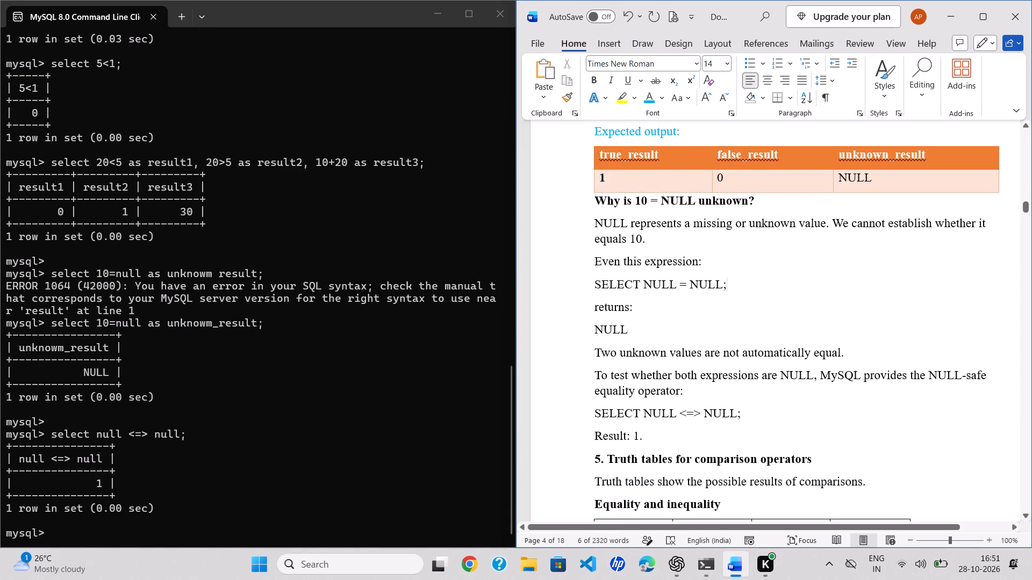
scroll(719, 331, up, 1)
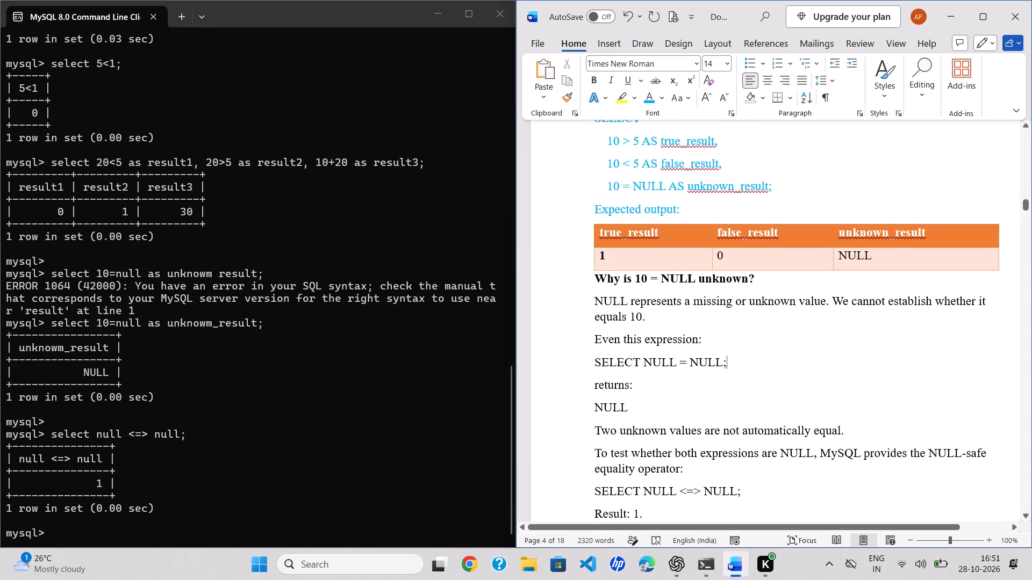
click(808, 199)
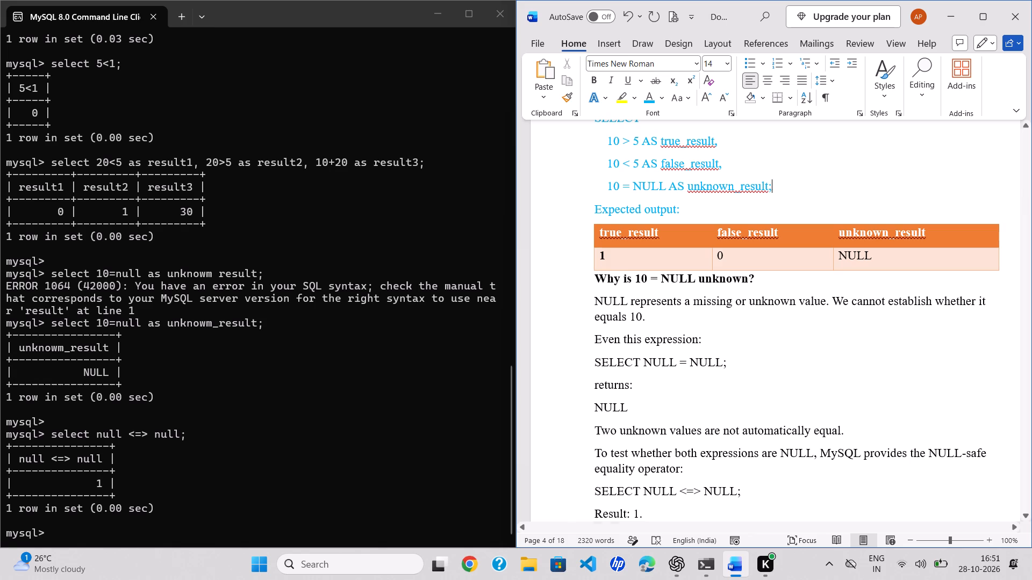
click(684, 389)
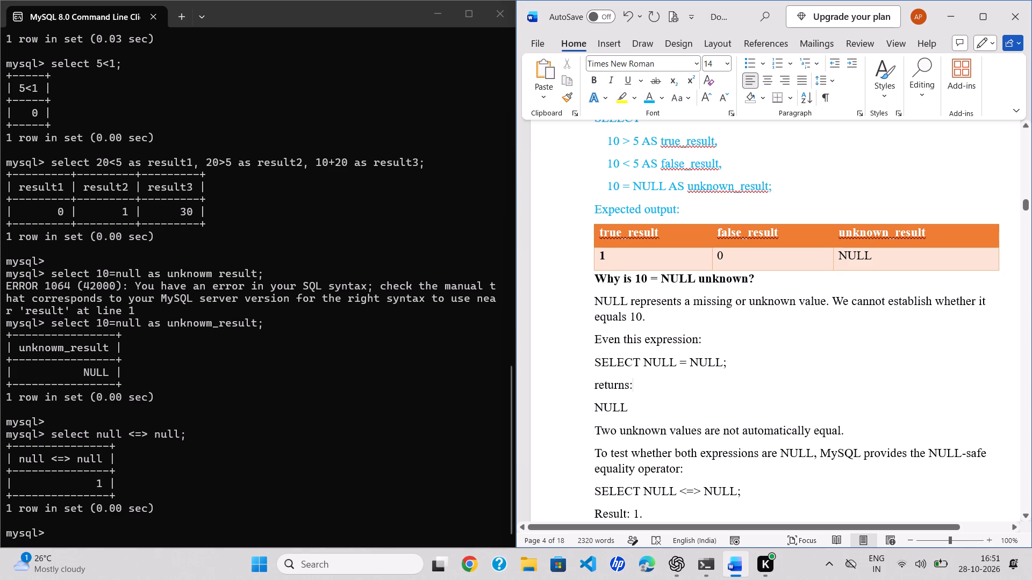
drag(732, 363, 593, 359)
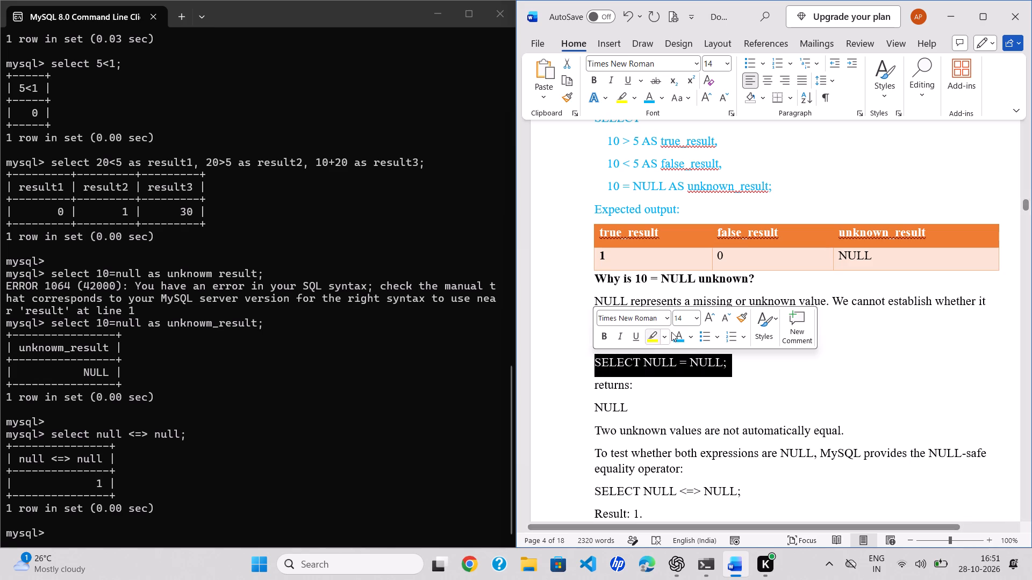
click(679, 333)
scroll(672, 412, down, 3)
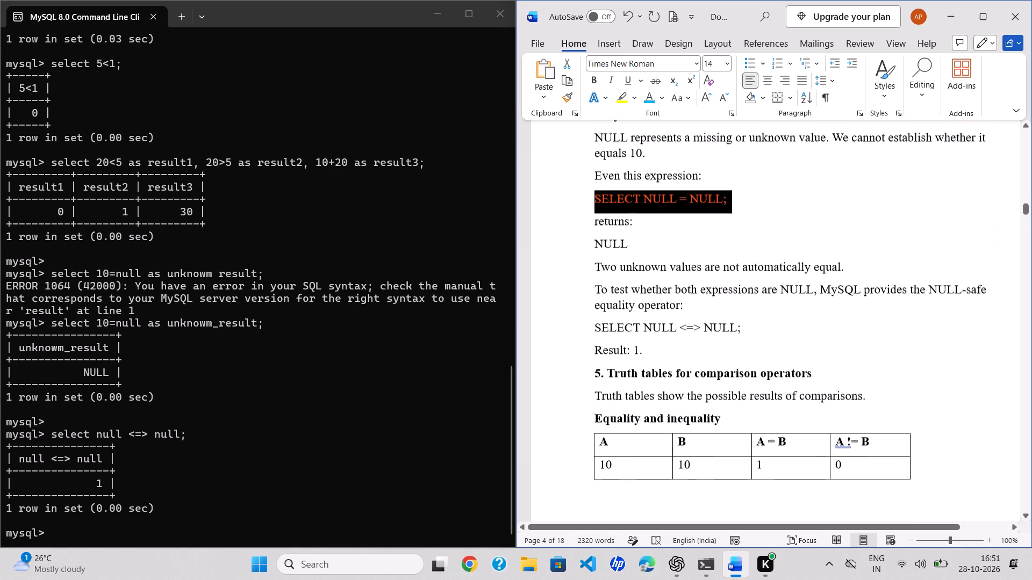
scroll(672, 412, down, 1)
drag(752, 260, 562, 264)
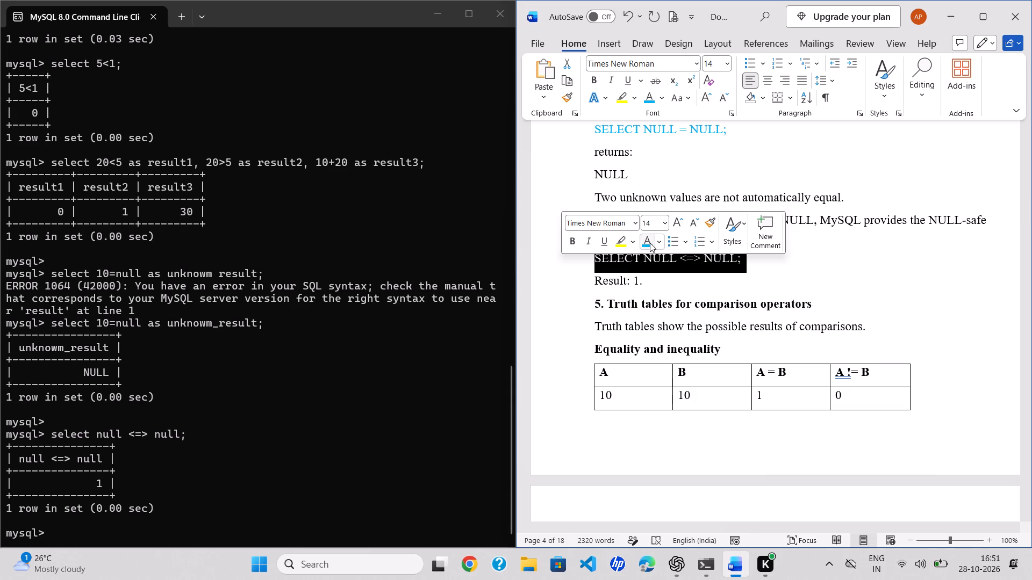
click(650, 243)
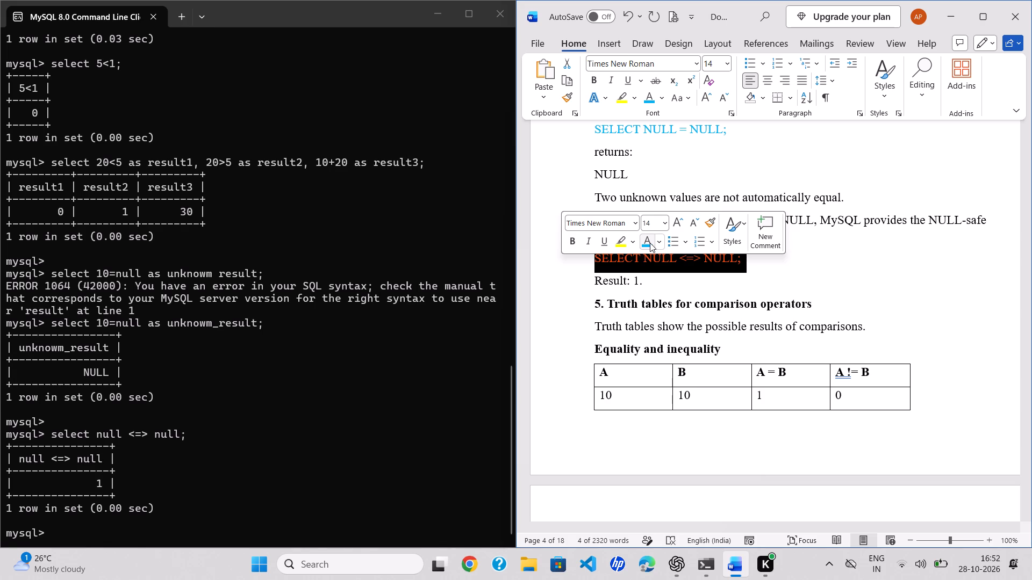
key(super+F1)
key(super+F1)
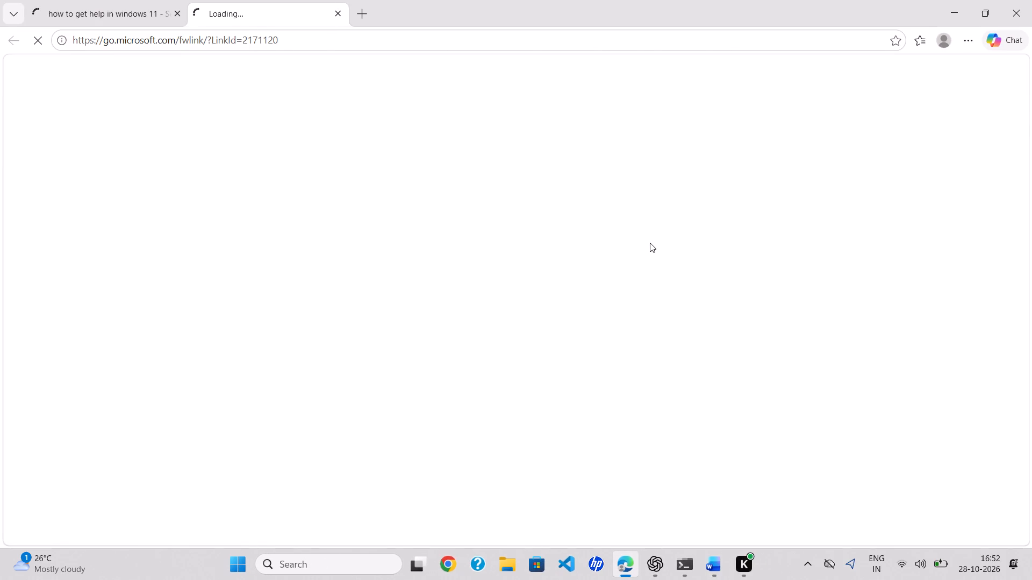
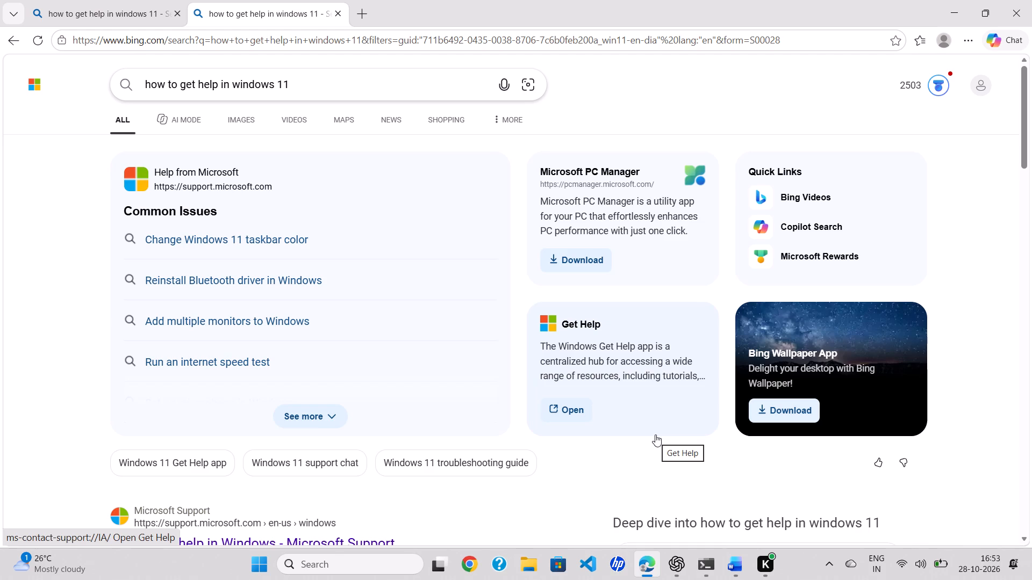
Cancel opening the Get Help app and close the browser window to return to the Word document.
click(655, 434)
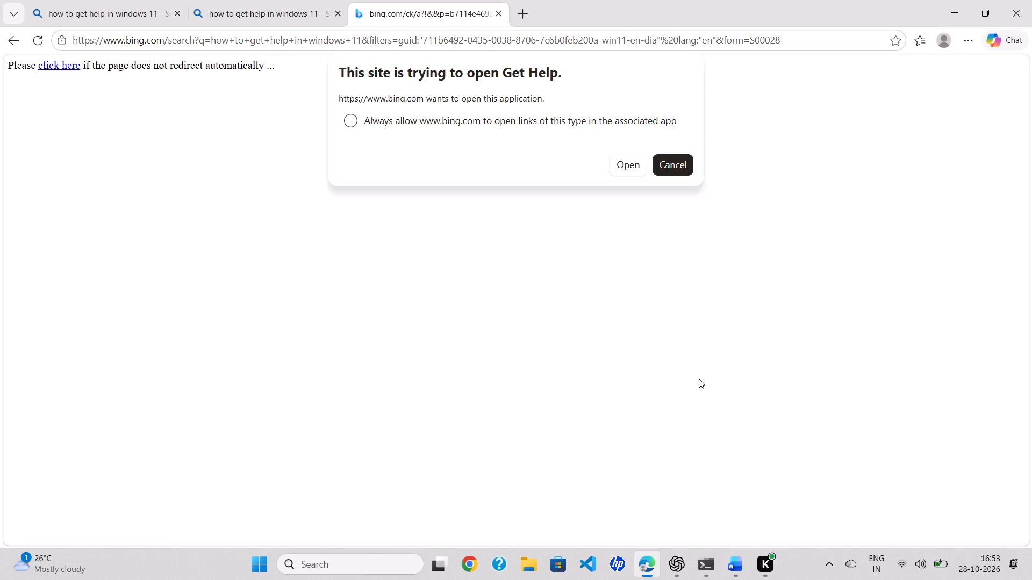
click(682, 168)
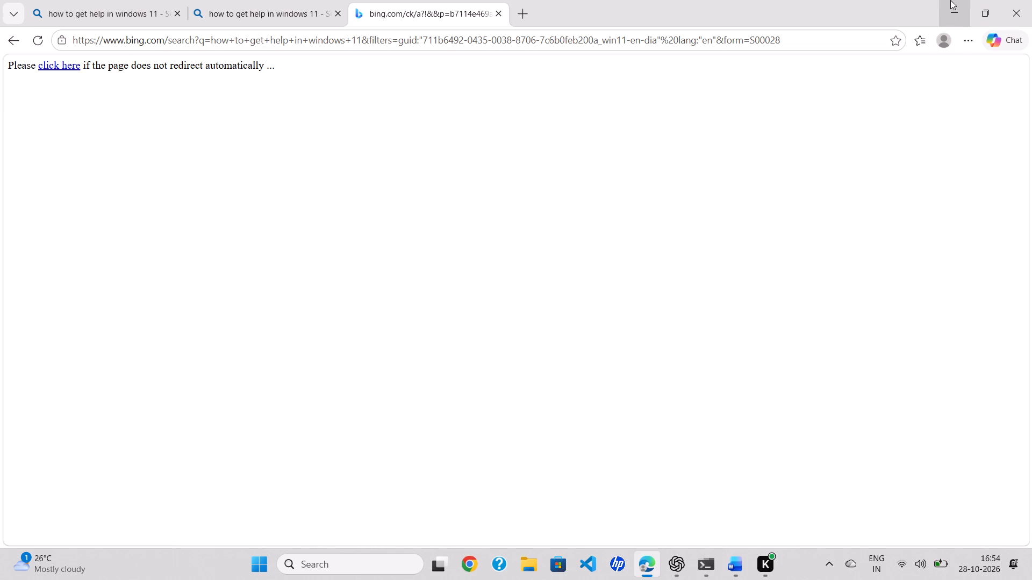
click(1027, 8)
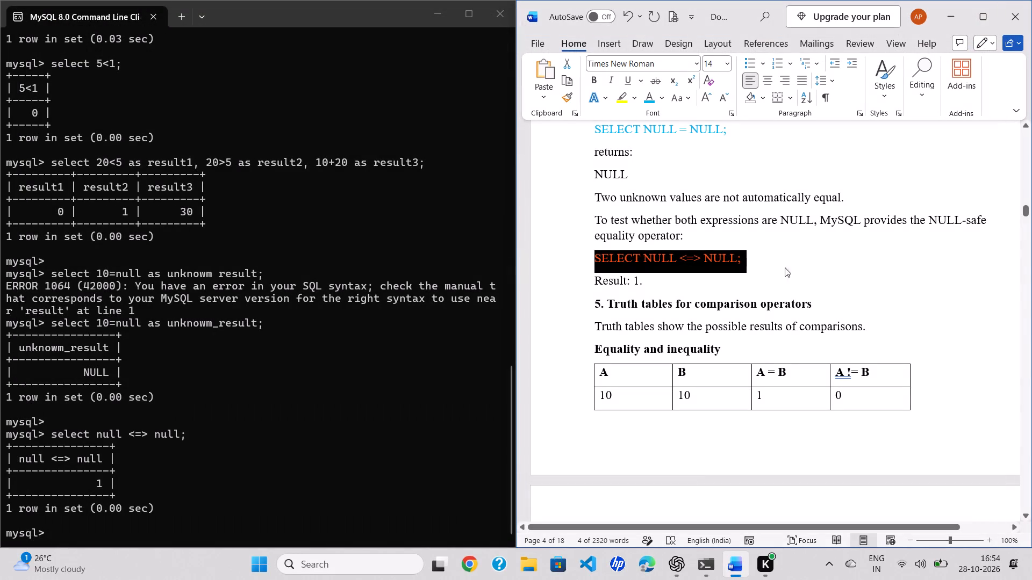
Insert three blank lines before the "Equality and inequality" heading in section 5 to move it and its table onto the next page.
click(897, 263)
scroll(741, 394, down, 3)
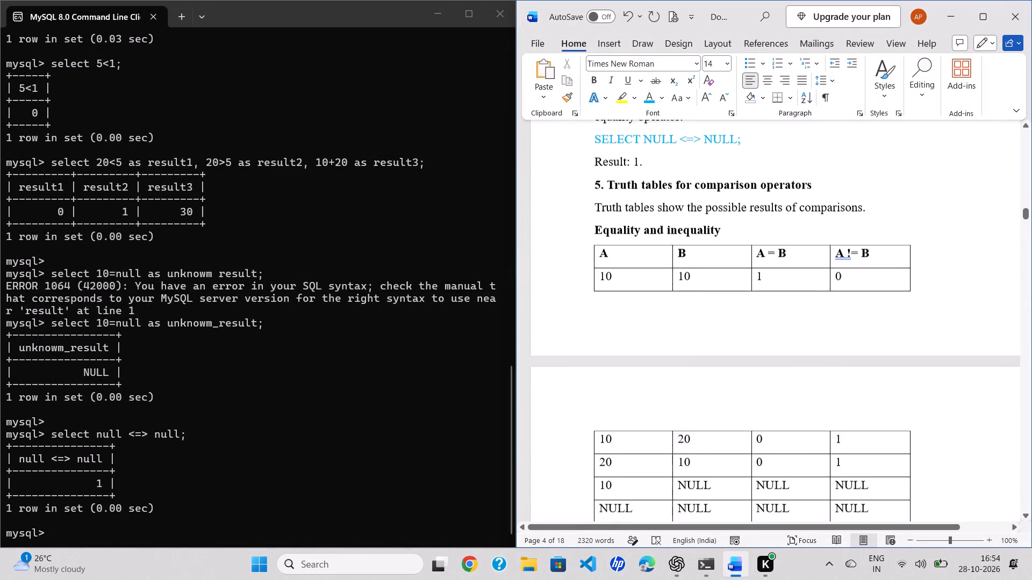
scroll(741, 394, down, 1)
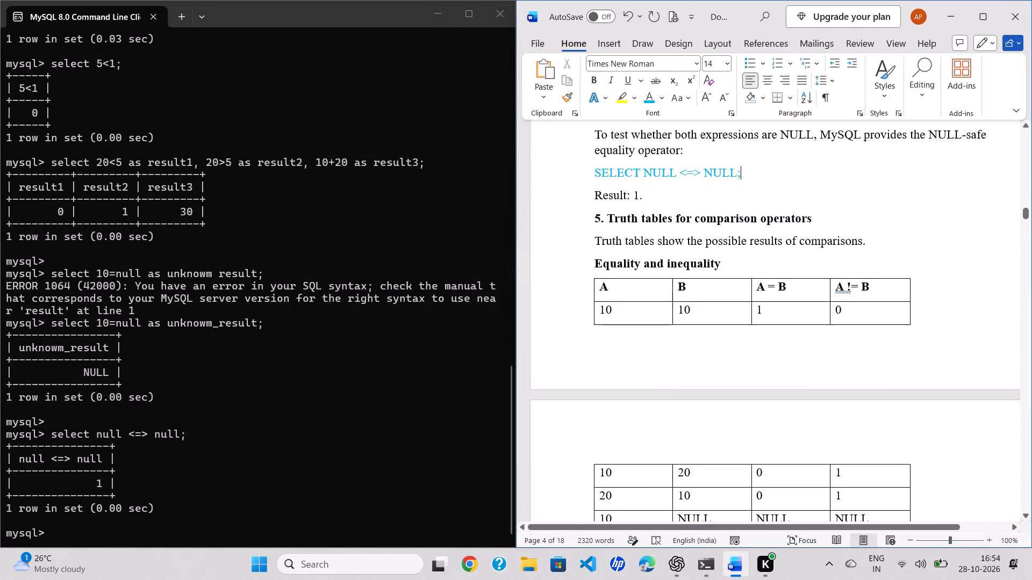
click(594, 266)
key(Return)
key(Return)
key(Return)
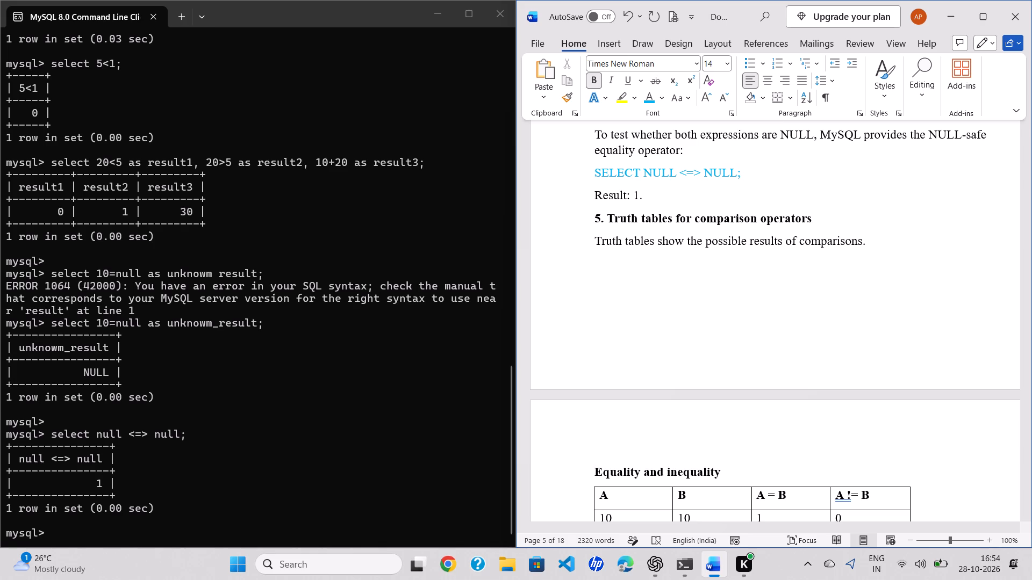
Insert one blank line above each of the "Relational comparisons" and "NULL-safe equality" headings in section 5.
scroll(794, 348, down, 6)
click(593, 305)
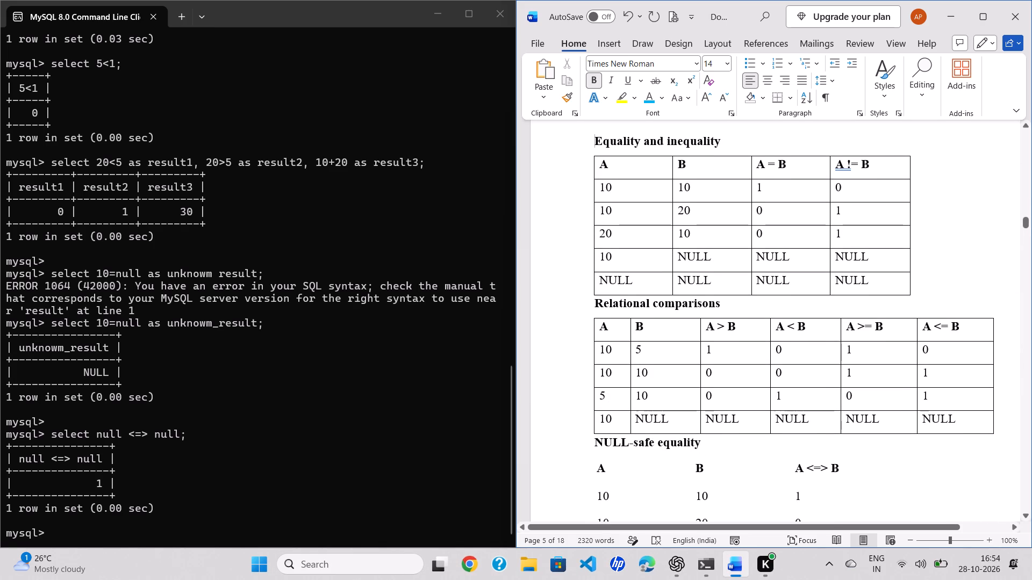
key(Return)
scroll(593, 305, down, 6)
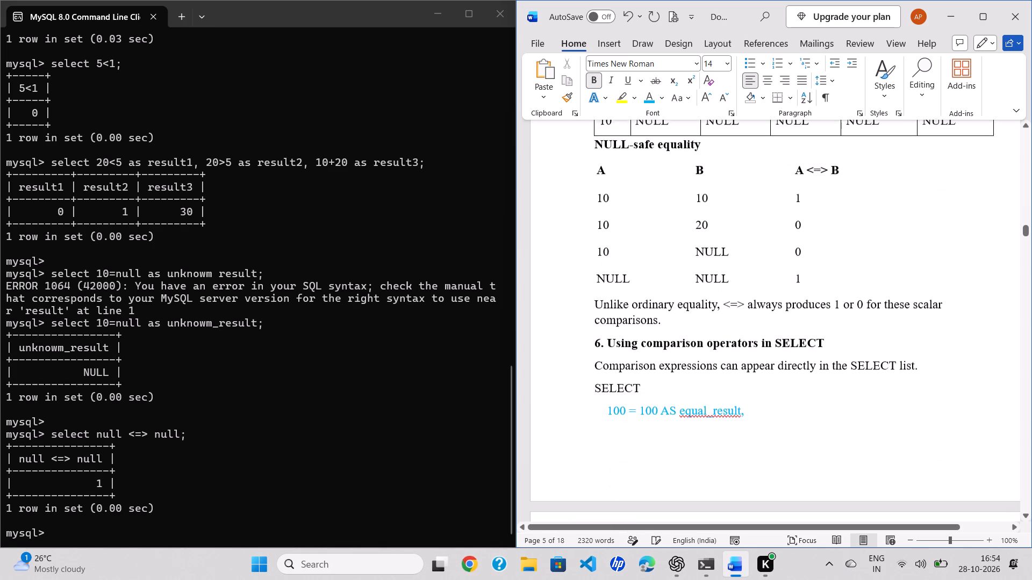
click(600, 141)
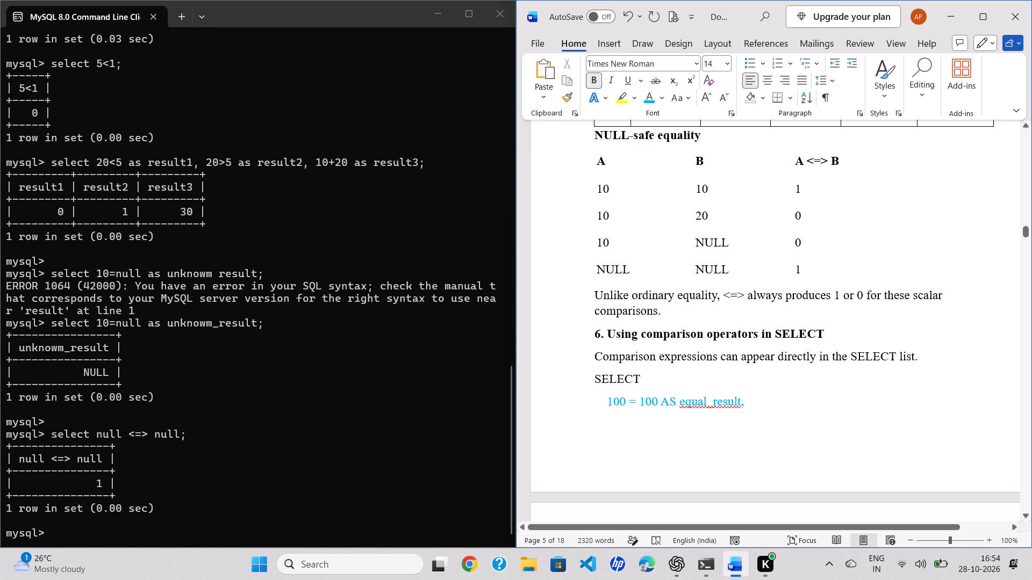
click(593, 137)
key(Return)
Apply the orange grid table style with a solid header row to the NULL-safe equality table.
click(596, 161)
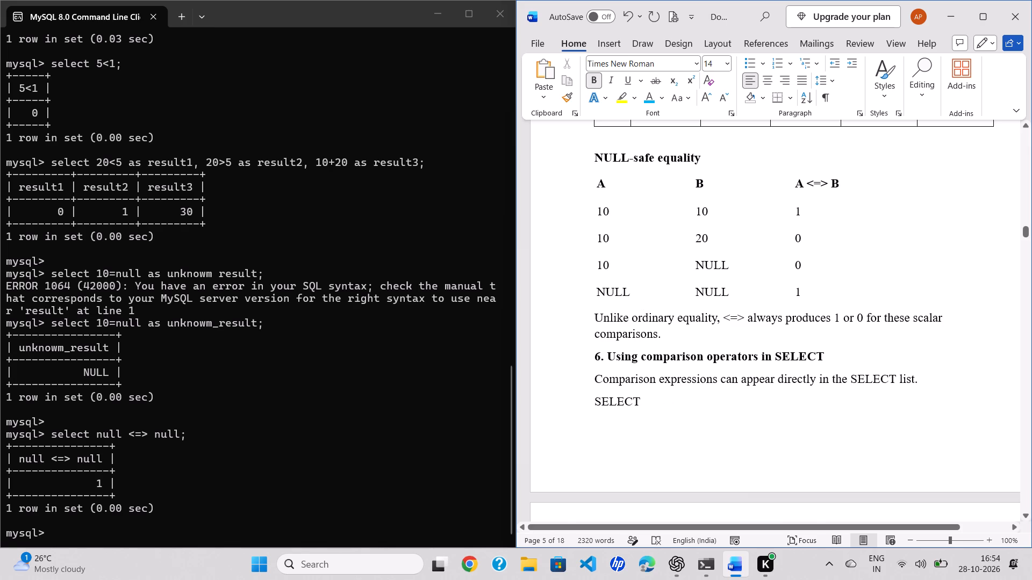
click(589, 166)
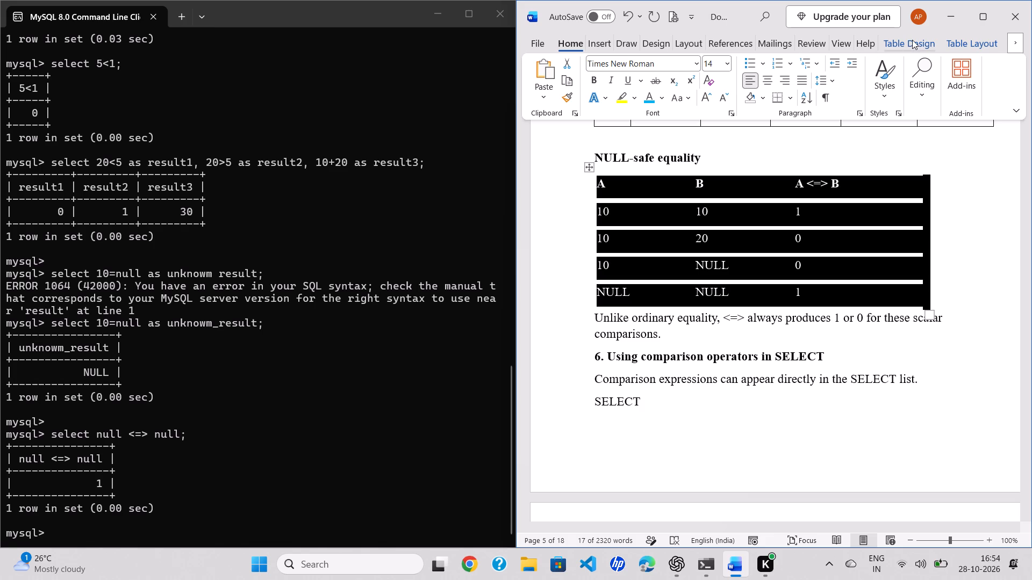
click(912, 40)
click(714, 79)
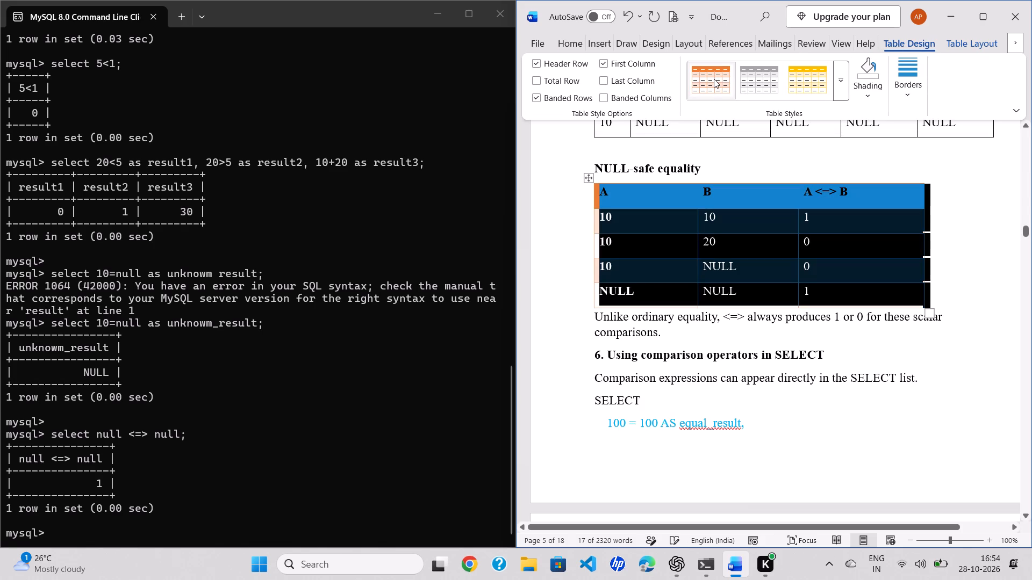
click(963, 272)
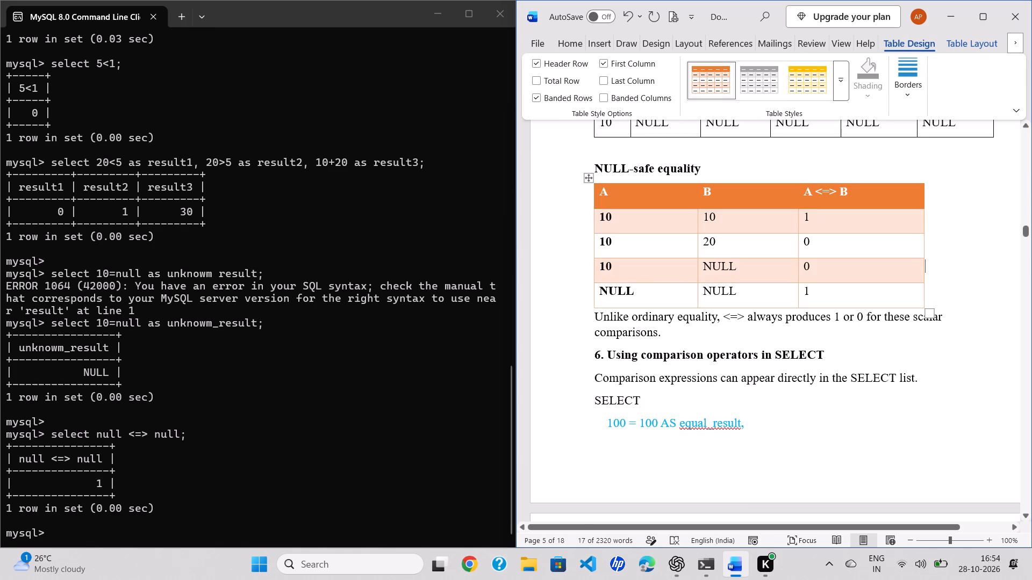
Insert four blank lines before the "6. Using comparison operators in SELECT" heading to move it onto the next page.
scroll(758, 417, down, 1)
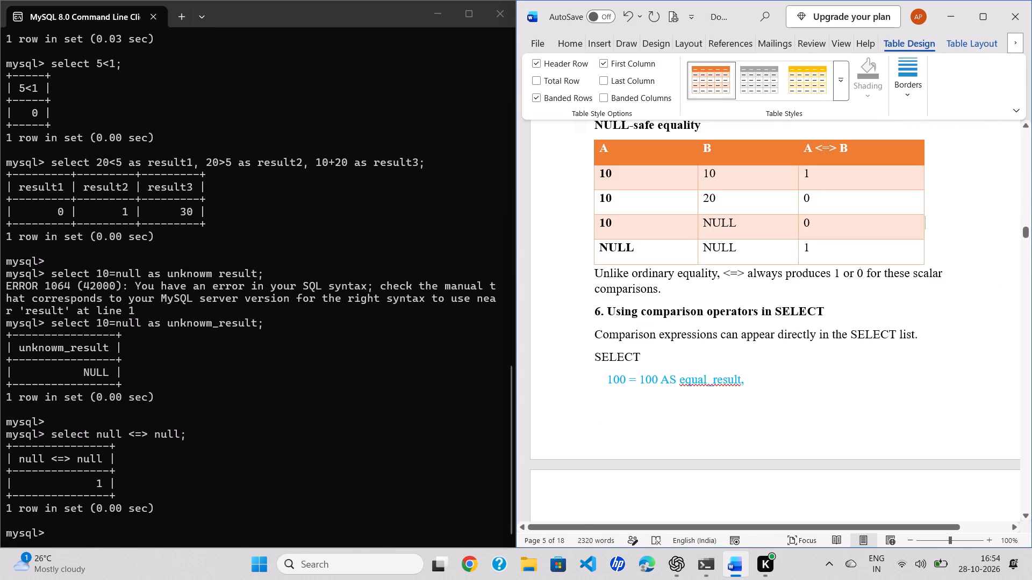
click(590, 318)
key(Return)
key(Return)
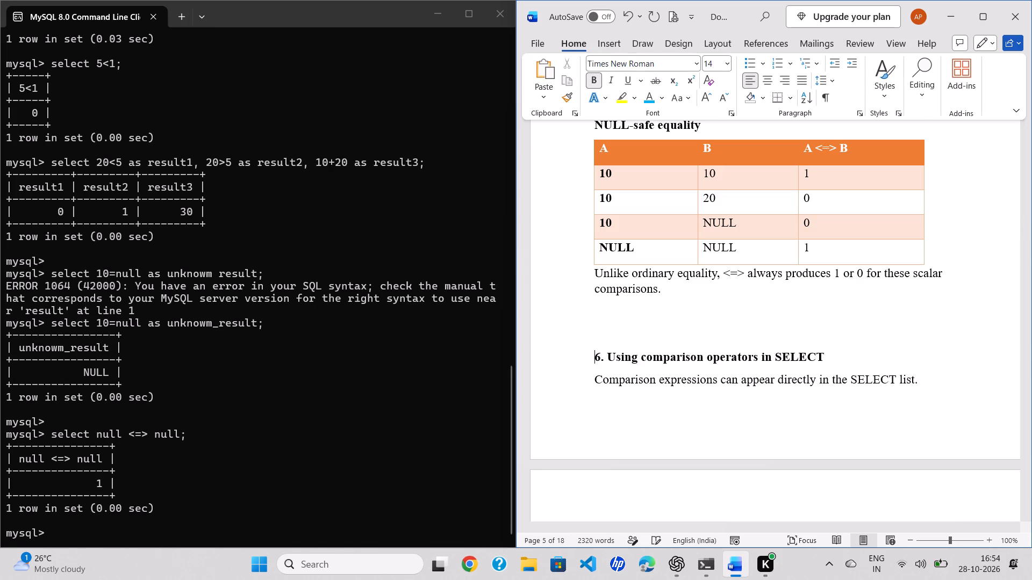
key(Return)
key(Return)
Resize the Expected output table in section 6 so that each column heading fits on one line.
scroll(590, 318, down, 6)
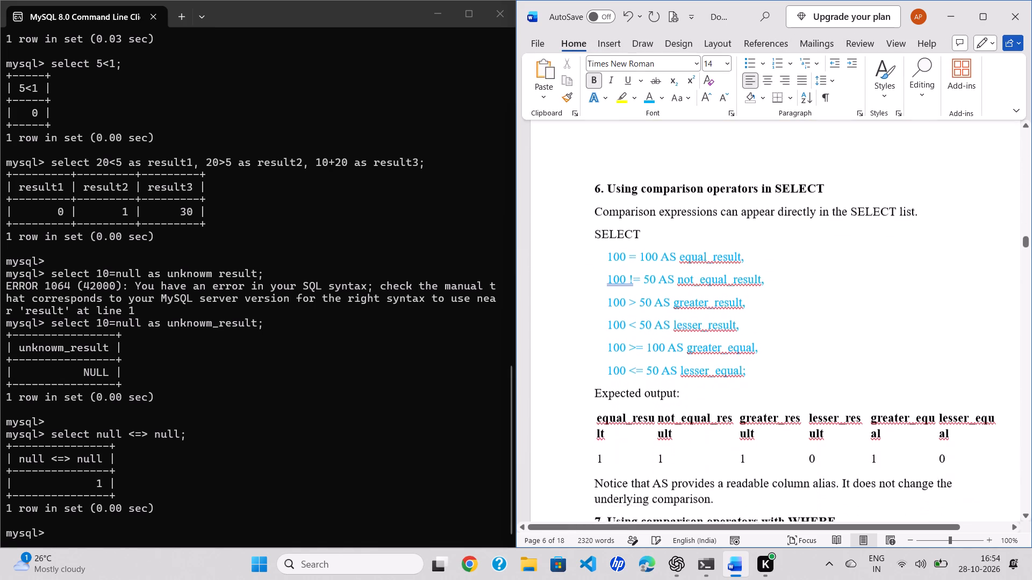
scroll(590, 318, down, 1)
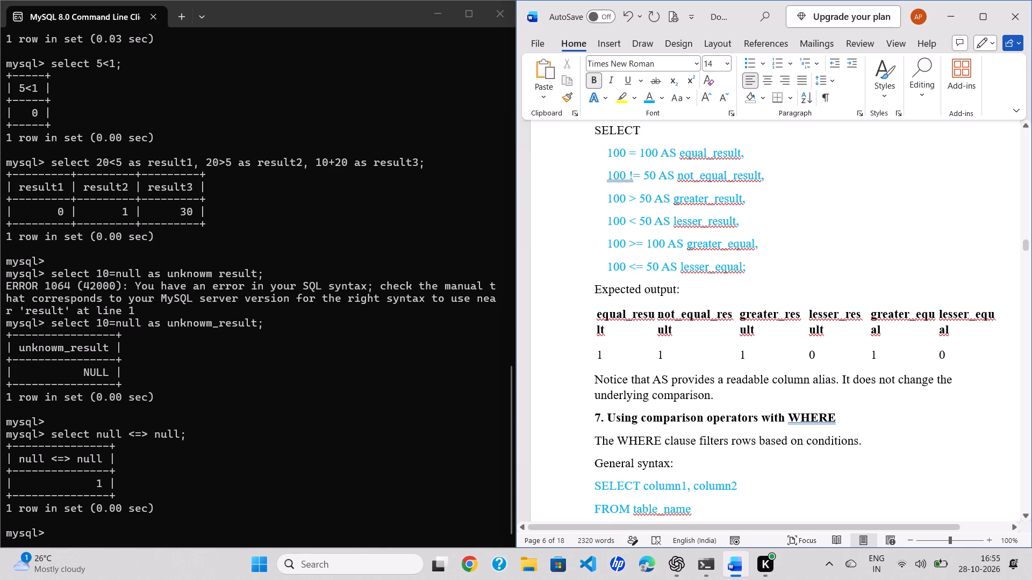
click(877, 352)
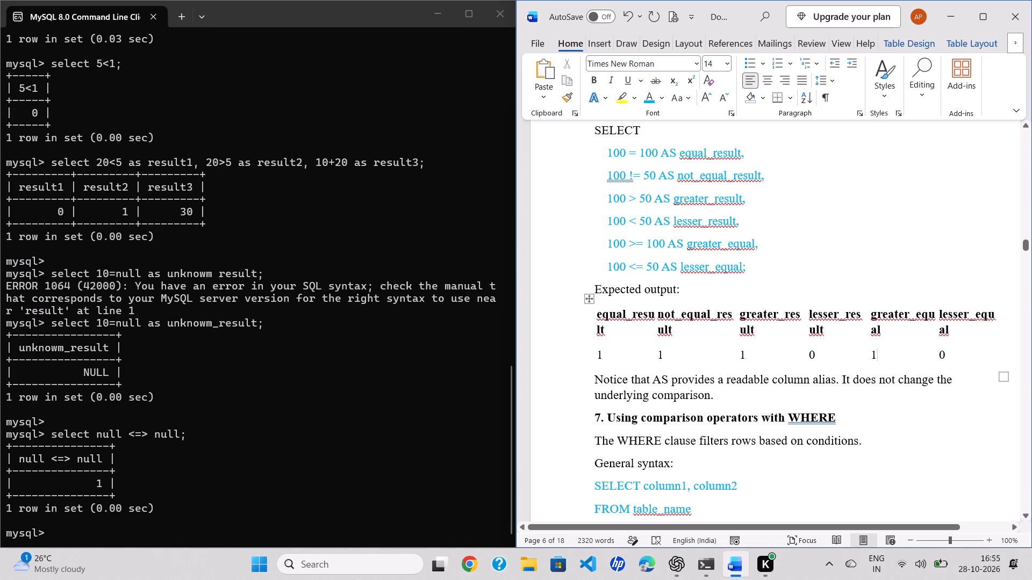
drag(1002, 373, 996, 370)
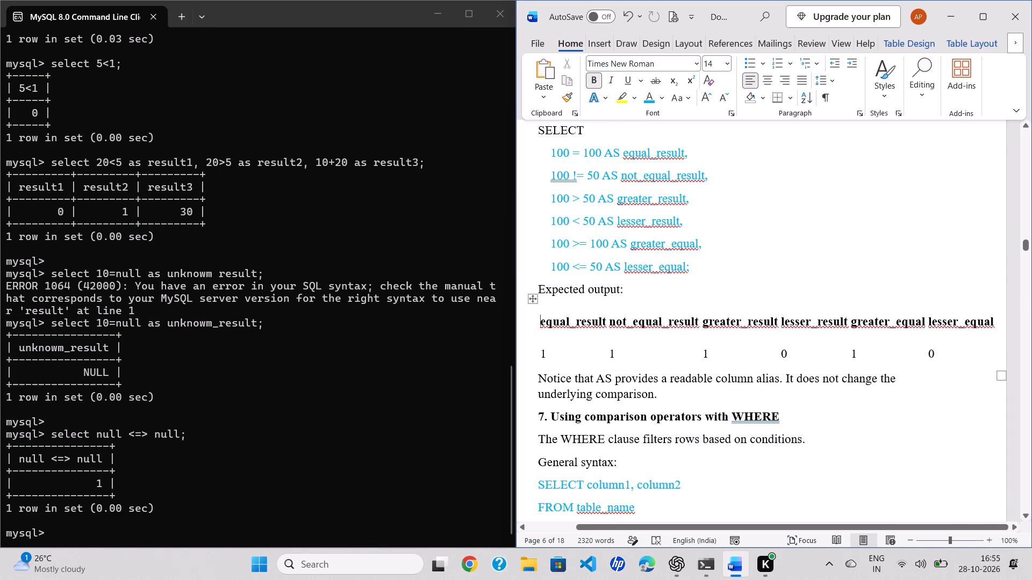
Apply the orange grid table style with a solid header row to the Expected output table in section 6.
click(532, 296)
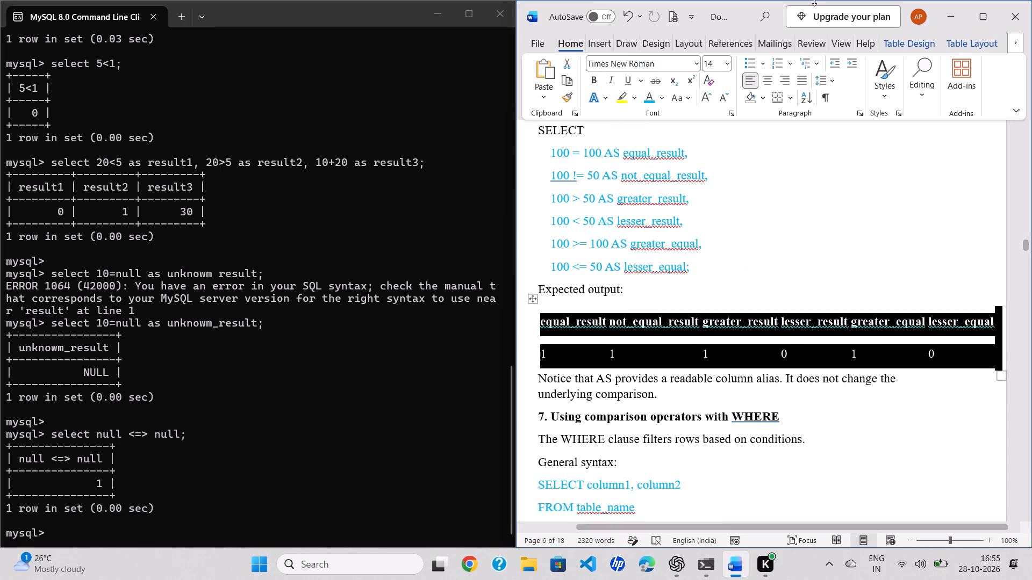
click(923, 43)
click(715, 76)
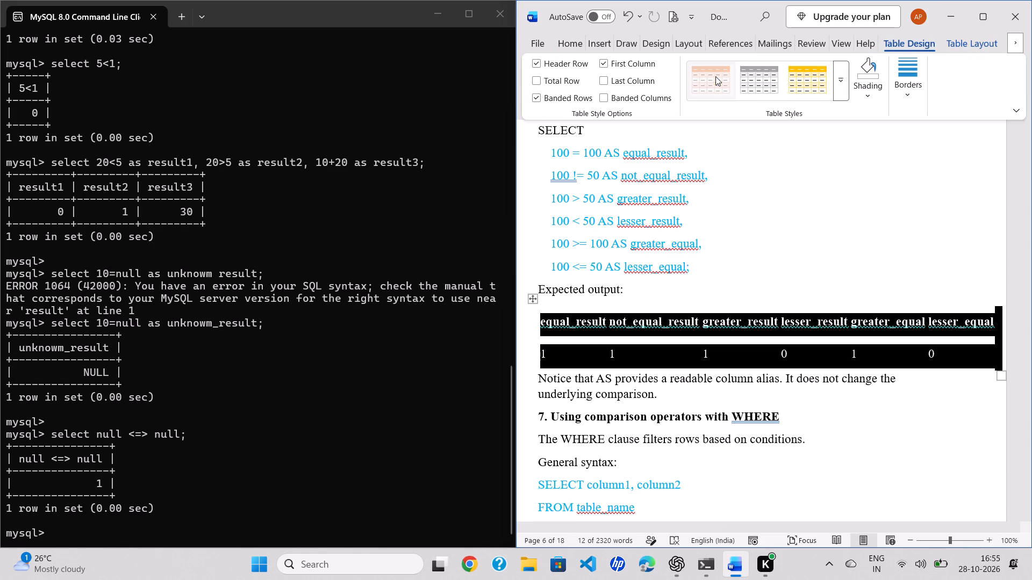
click(866, 449)
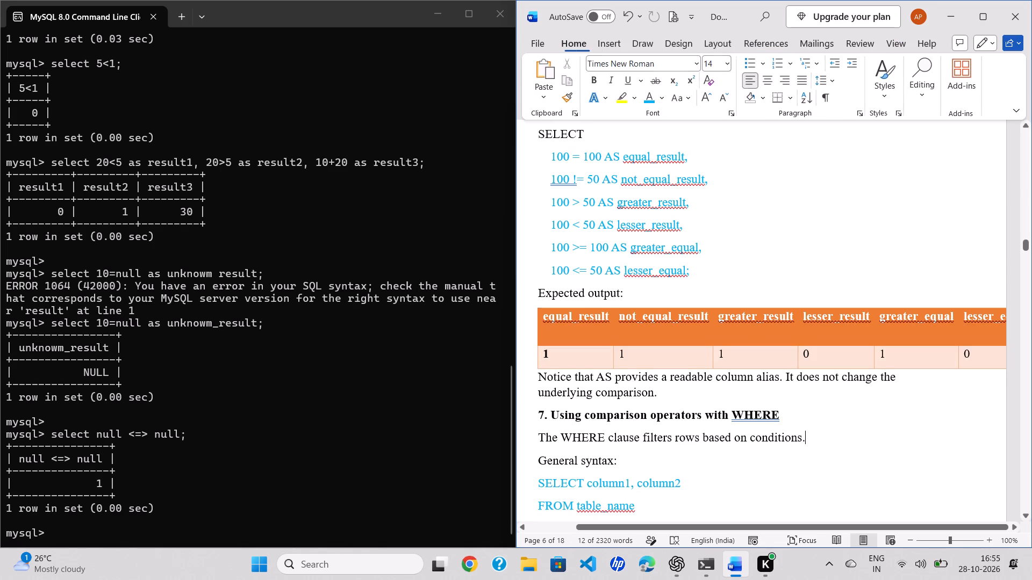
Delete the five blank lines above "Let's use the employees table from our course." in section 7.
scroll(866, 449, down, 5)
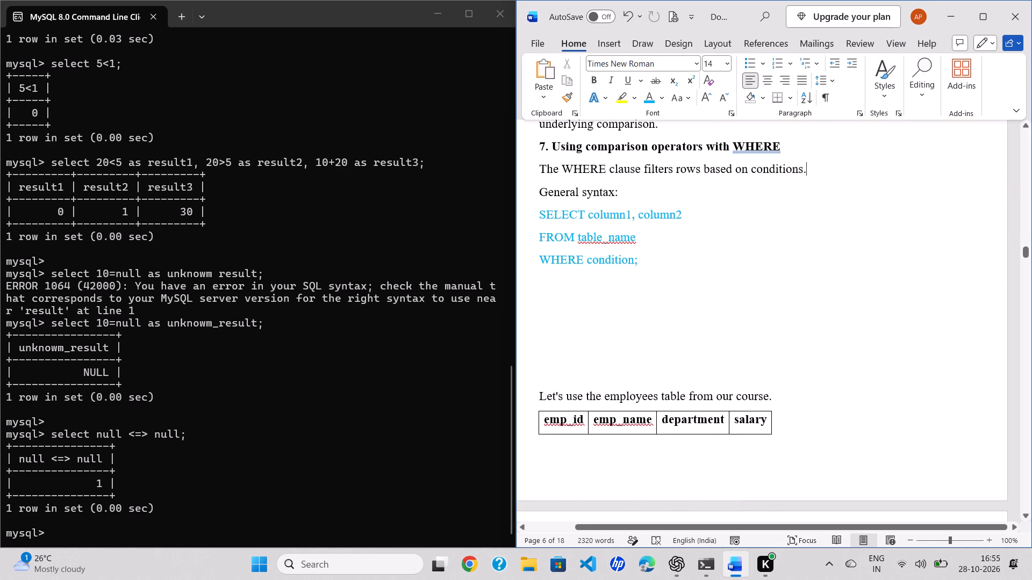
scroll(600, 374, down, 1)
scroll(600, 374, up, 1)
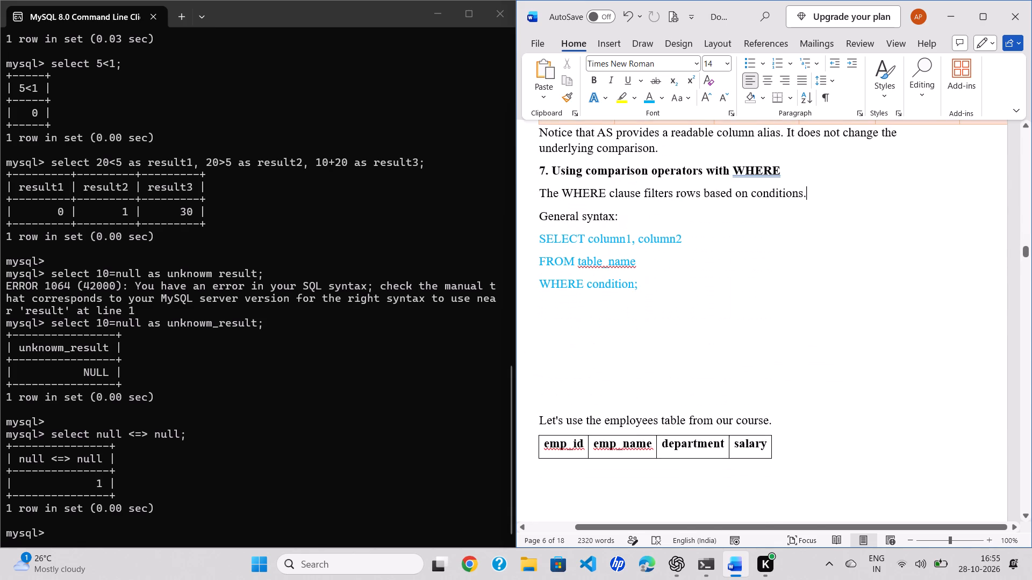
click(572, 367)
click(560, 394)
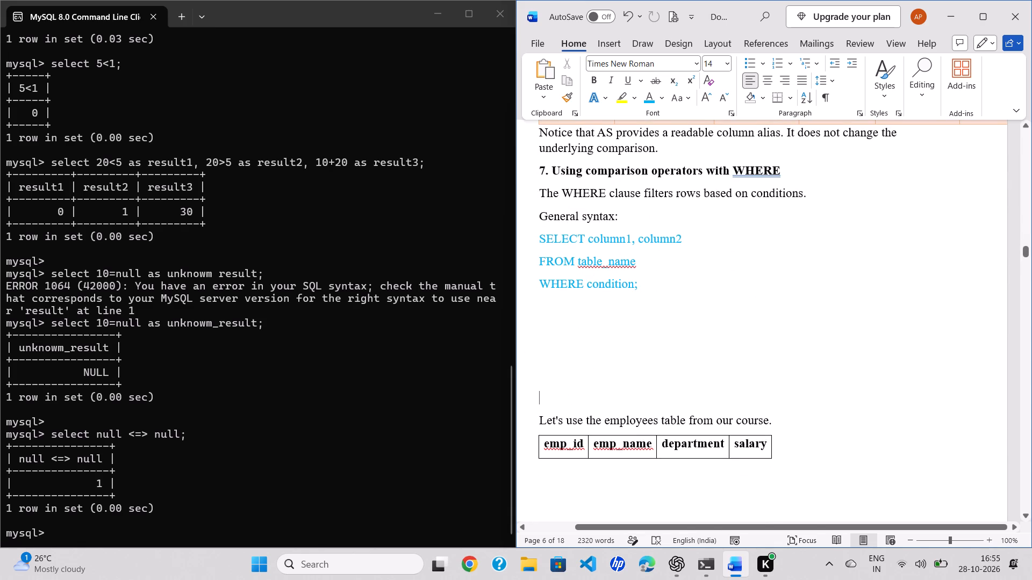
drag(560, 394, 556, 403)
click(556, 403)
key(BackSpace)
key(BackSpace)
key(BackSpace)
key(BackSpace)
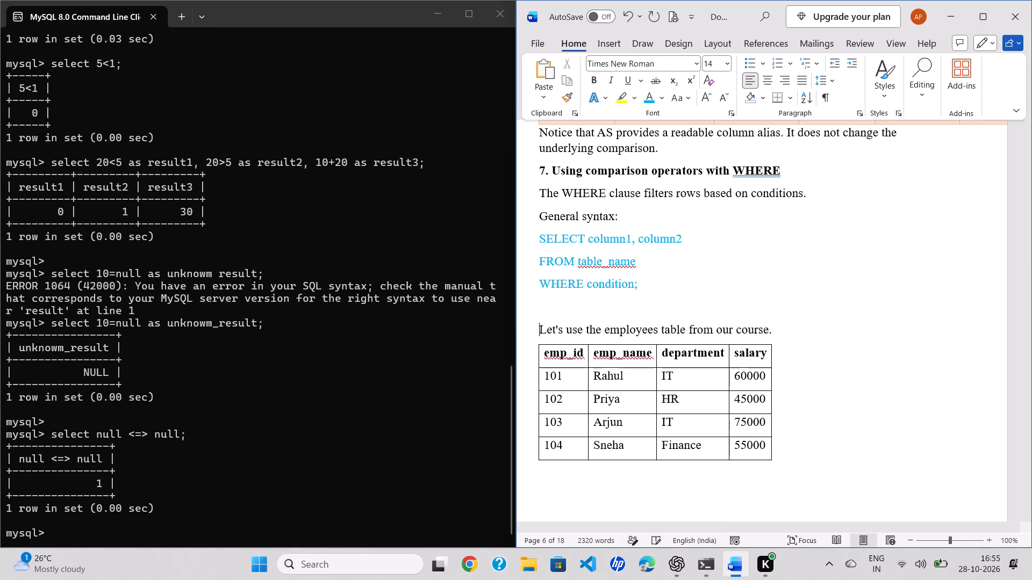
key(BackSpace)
Insert seven blank lines before "Let's use the employees table from our course." to move it and the employees table onto the next page.
scroll(556, 403, down, 4)
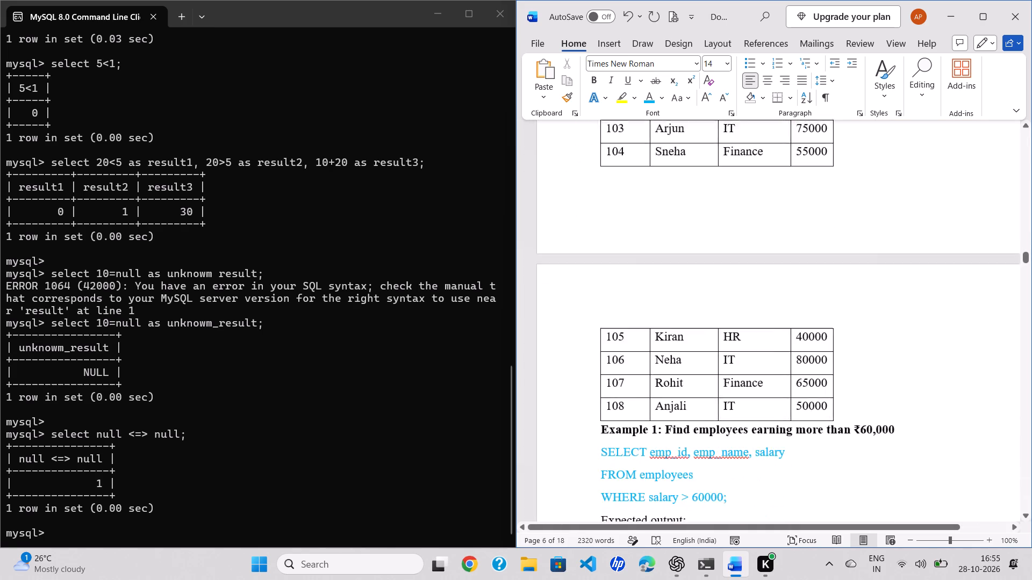
scroll(556, 403, down, 1)
scroll(556, 403, up, 1)
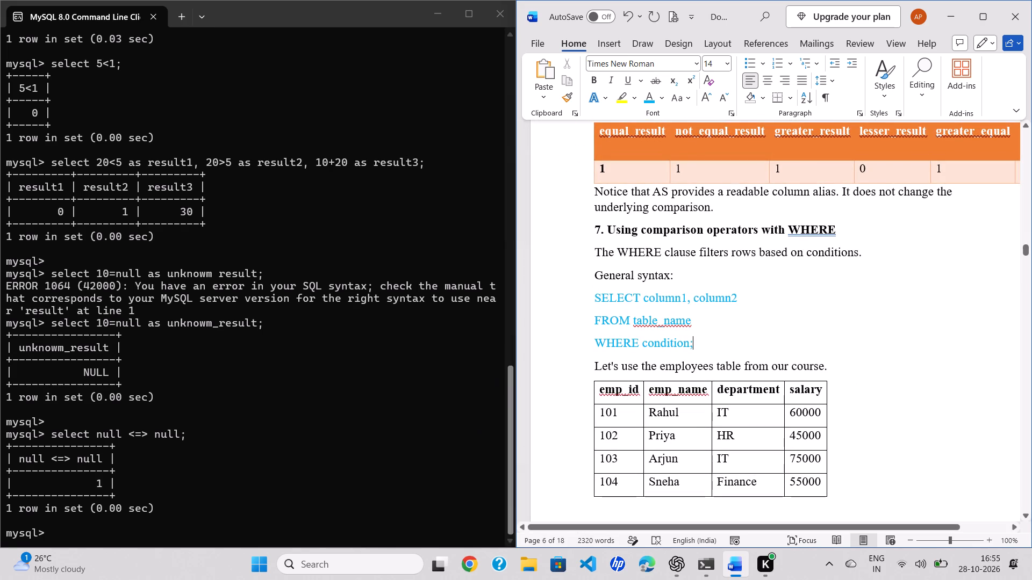
click(593, 368)
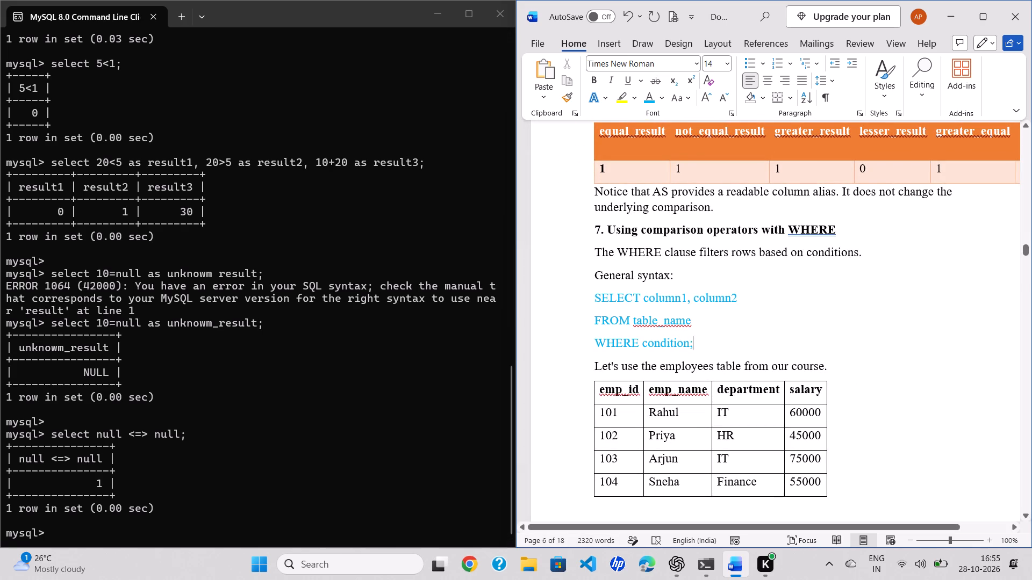
key(Return)
key(Return)
key(Return)
key(Return)
key(Return)
key(Return)
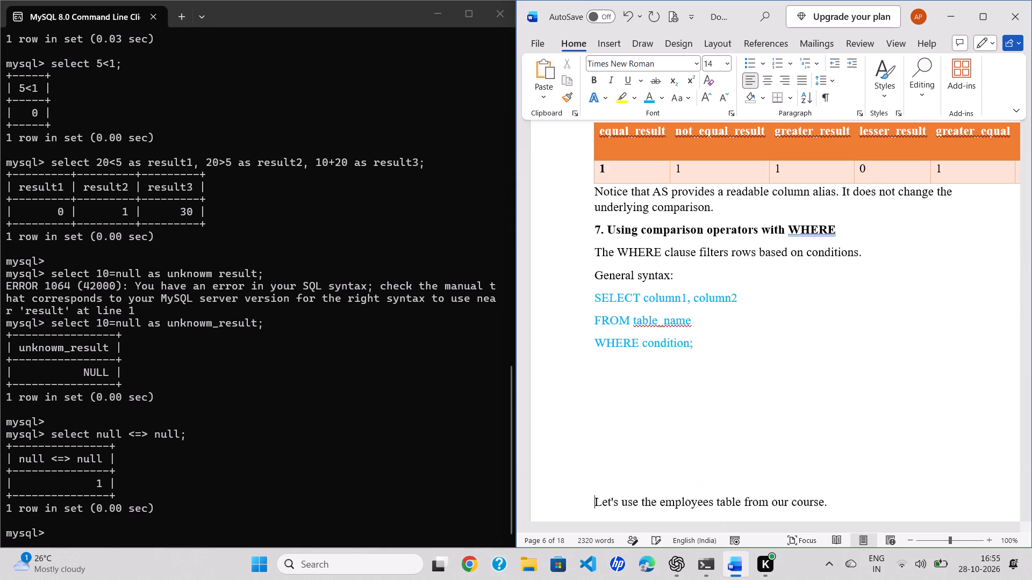
key(Return)
scroll(593, 368, down, 5)
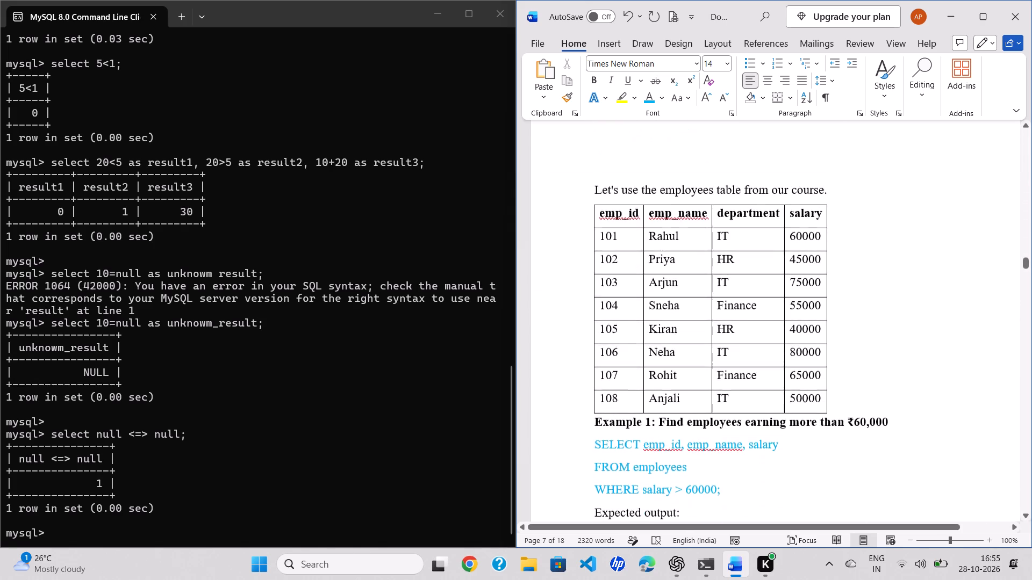
Apply the orange grid table style with a solid header row to the Expected output table under Example 1.
scroll(593, 368, down, 3)
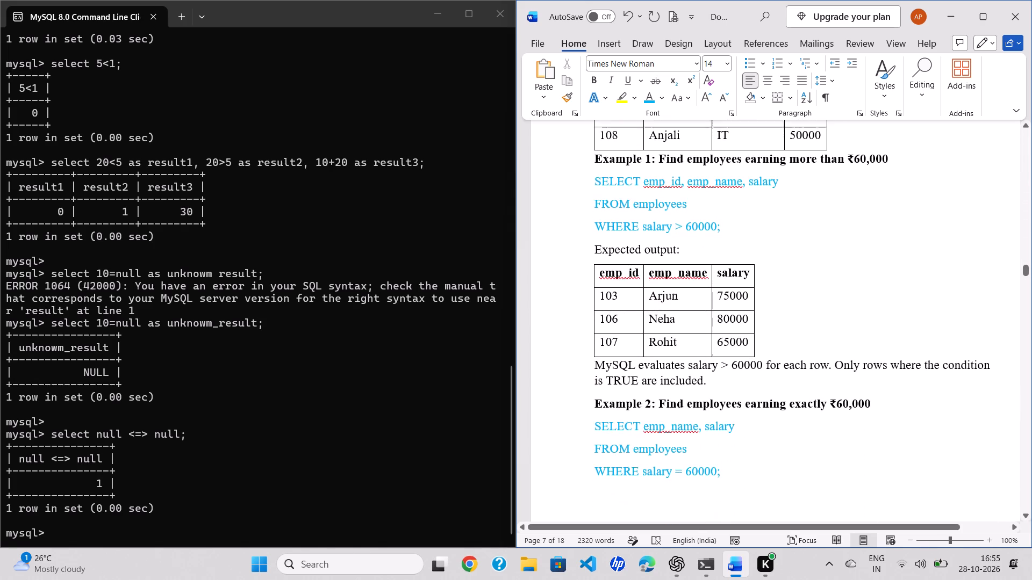
scroll(593, 368, down, 1)
scroll(593, 368, up, 3)
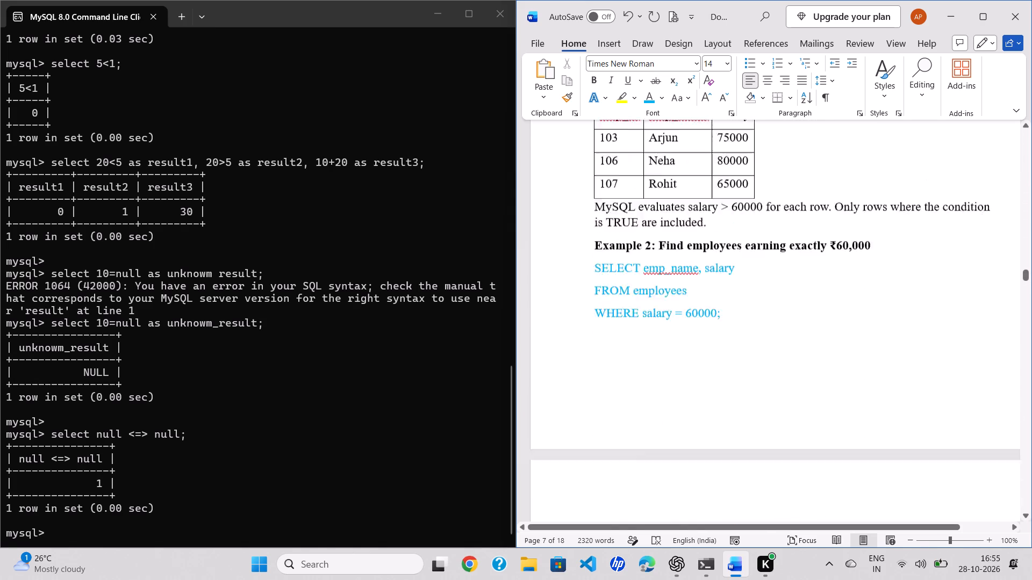
scroll(593, 368, right, 1)
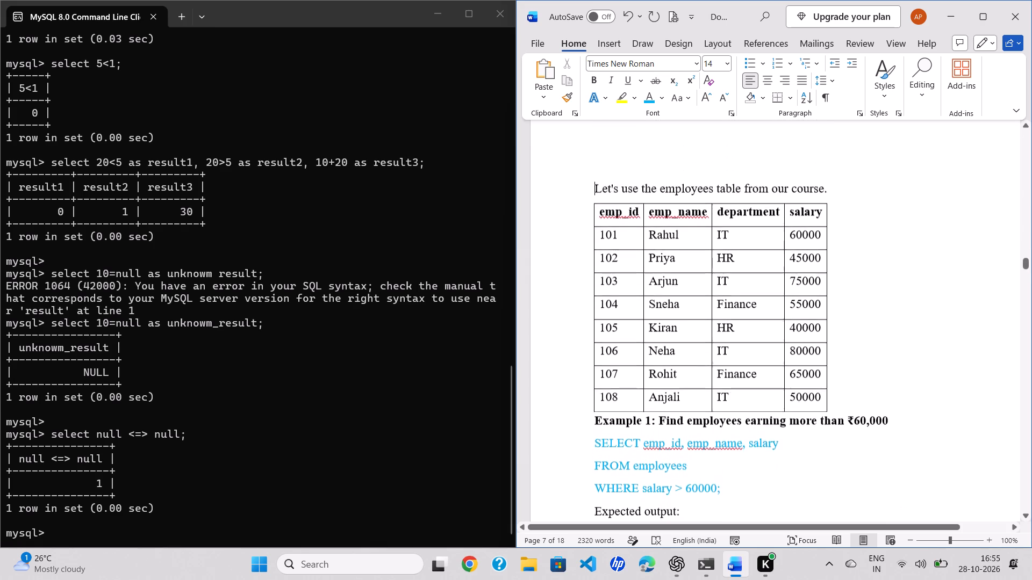
scroll(593, 368, right, 1)
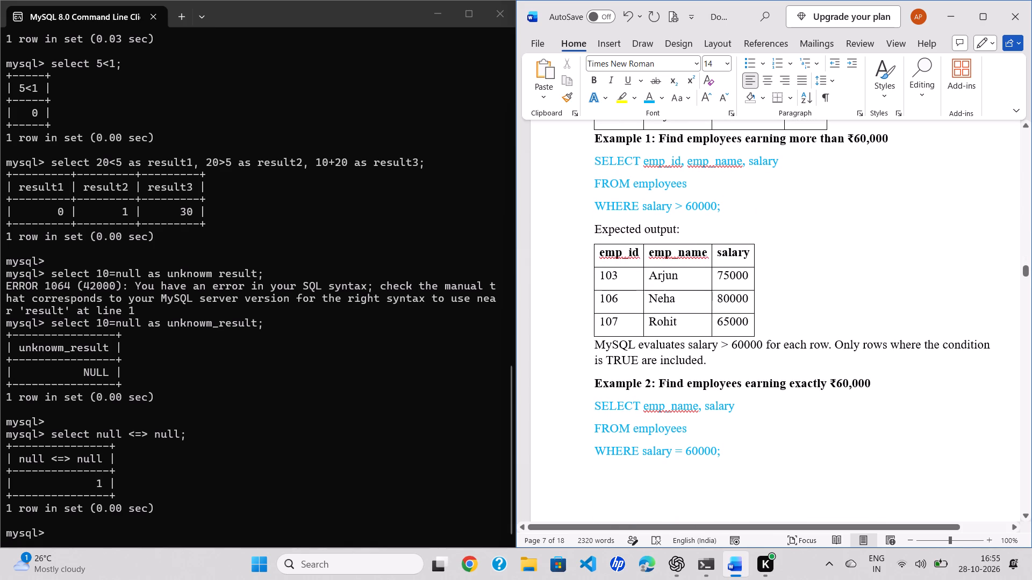
click(604, 257)
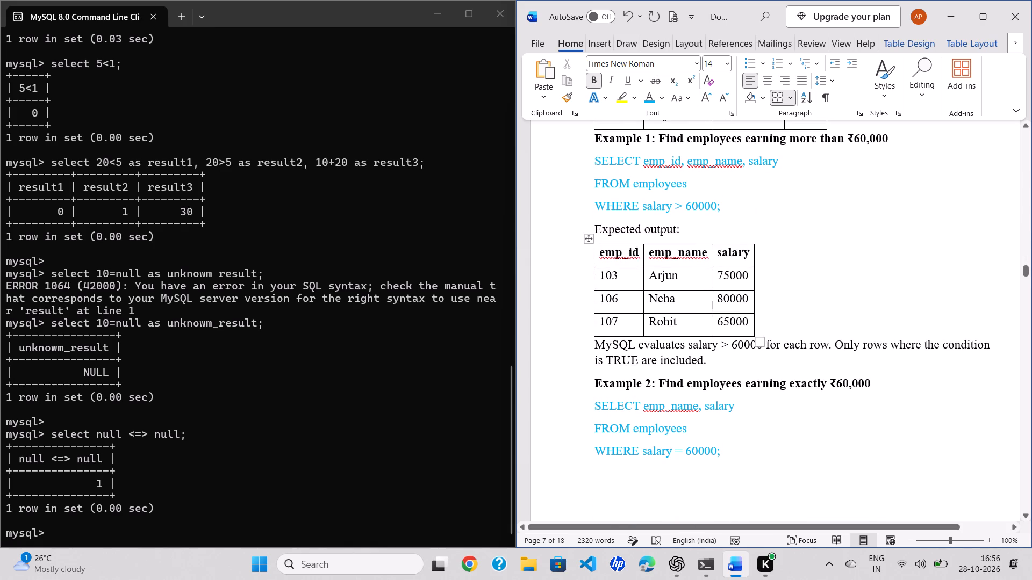
click(587, 241)
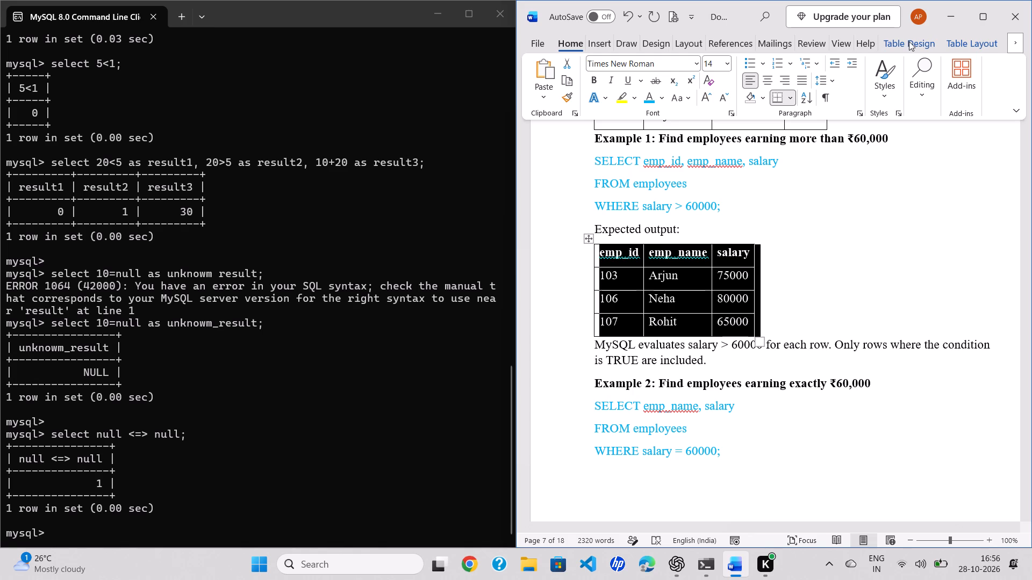
click(909, 41)
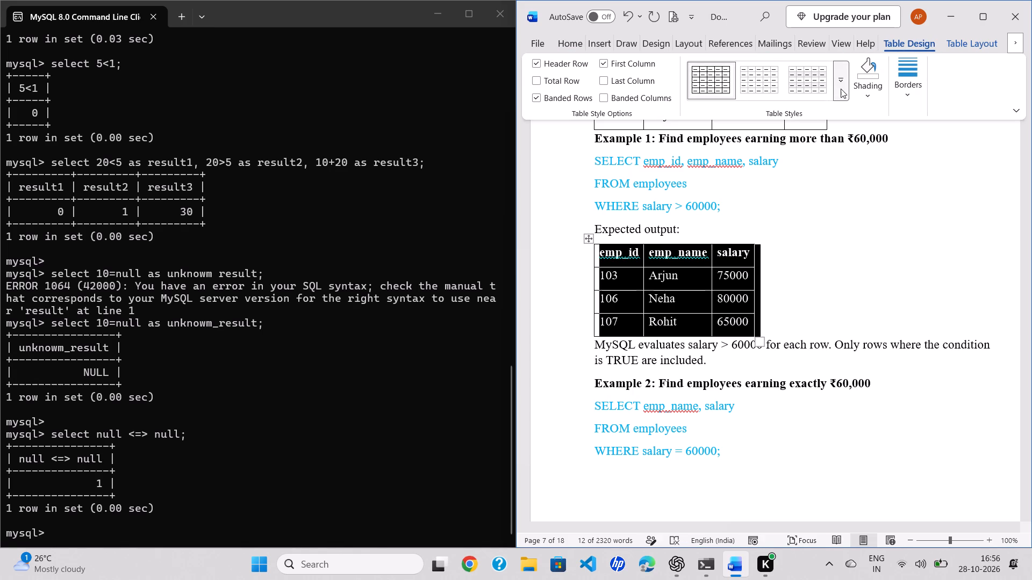
click(837, 89)
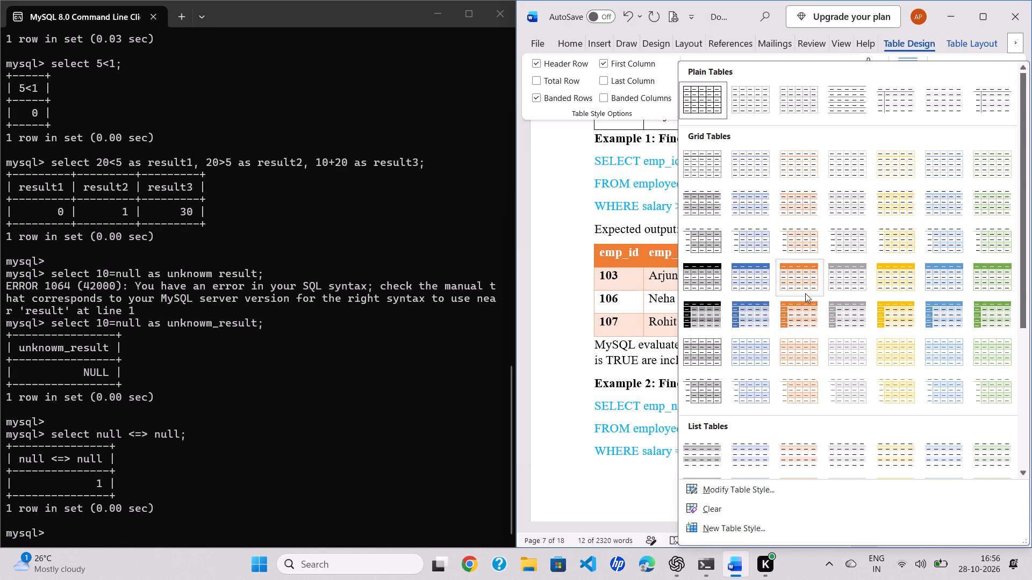
click(805, 293)
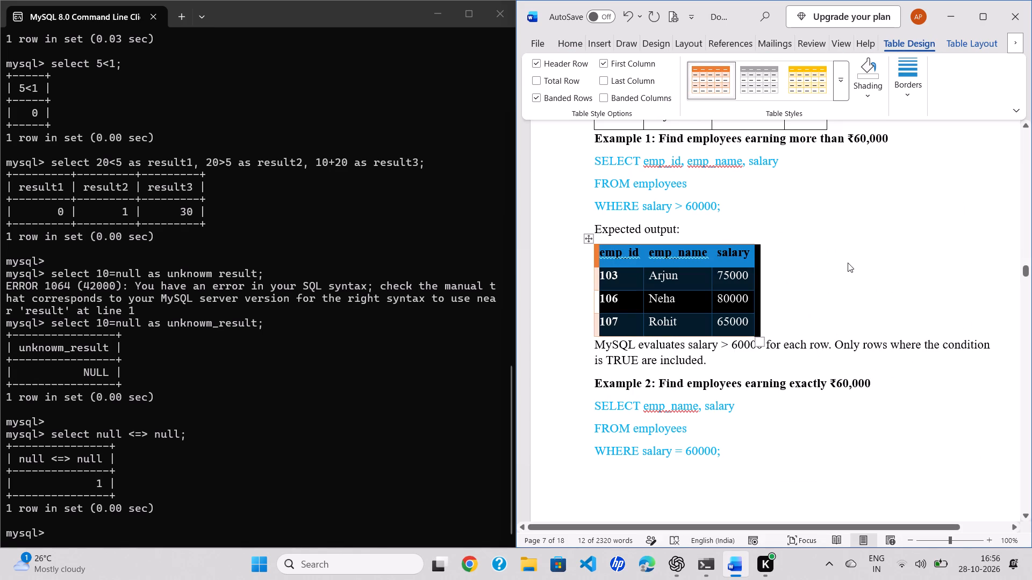
click(848, 263)
Apply the orange grid table style with a solid header row to the Output table under Example 2.
scroll(848, 263, down, 2)
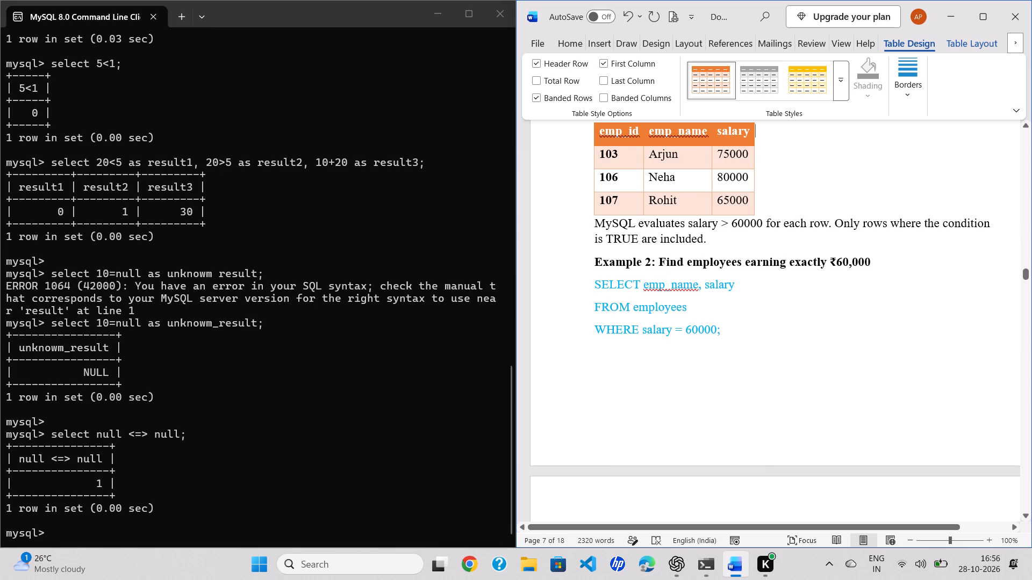
scroll(814, 209, down, 1)
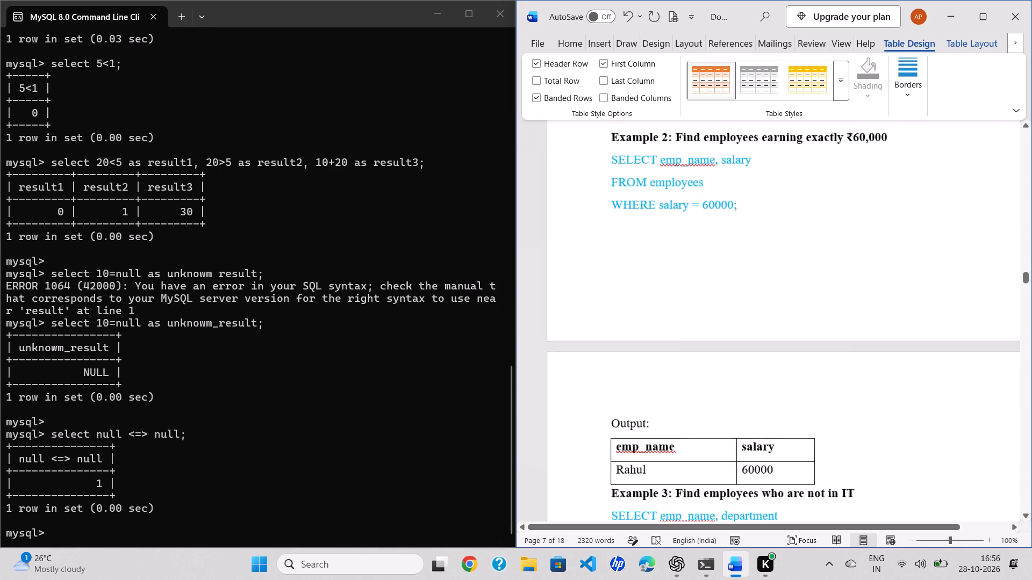
scroll(814, 209, down, 2)
click(604, 245)
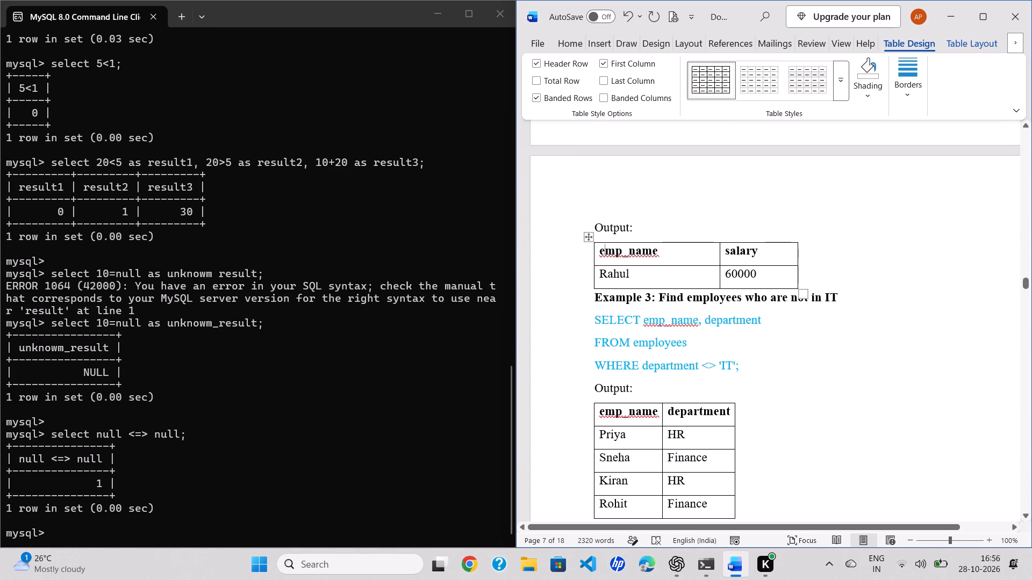
click(589, 236)
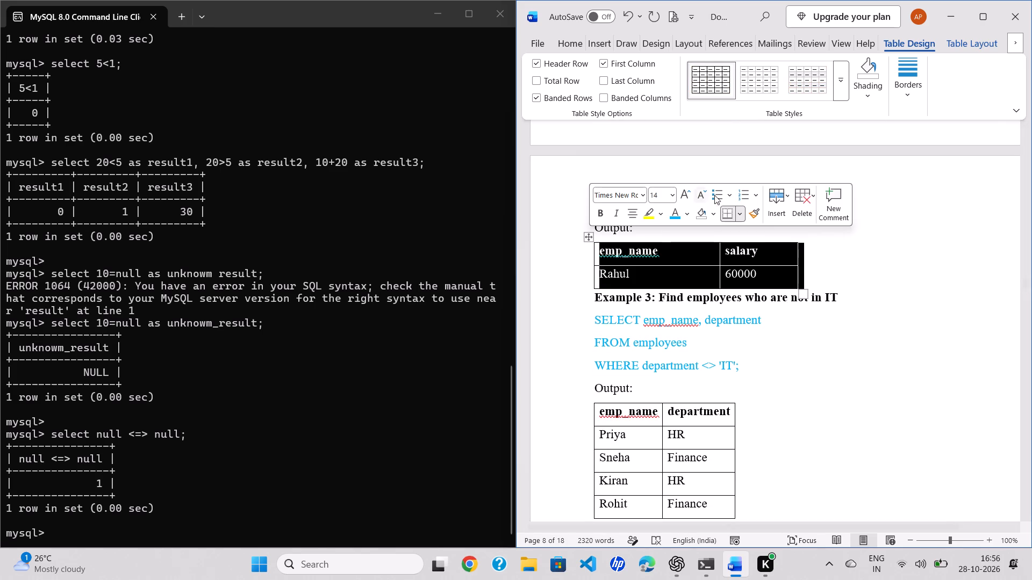
click(843, 84)
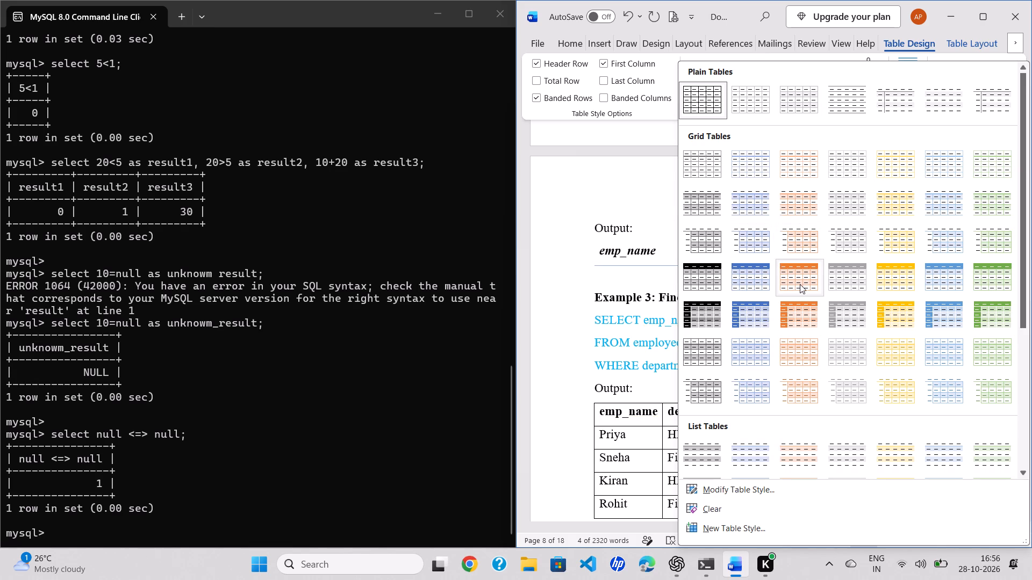
click(800, 284)
click(820, 408)
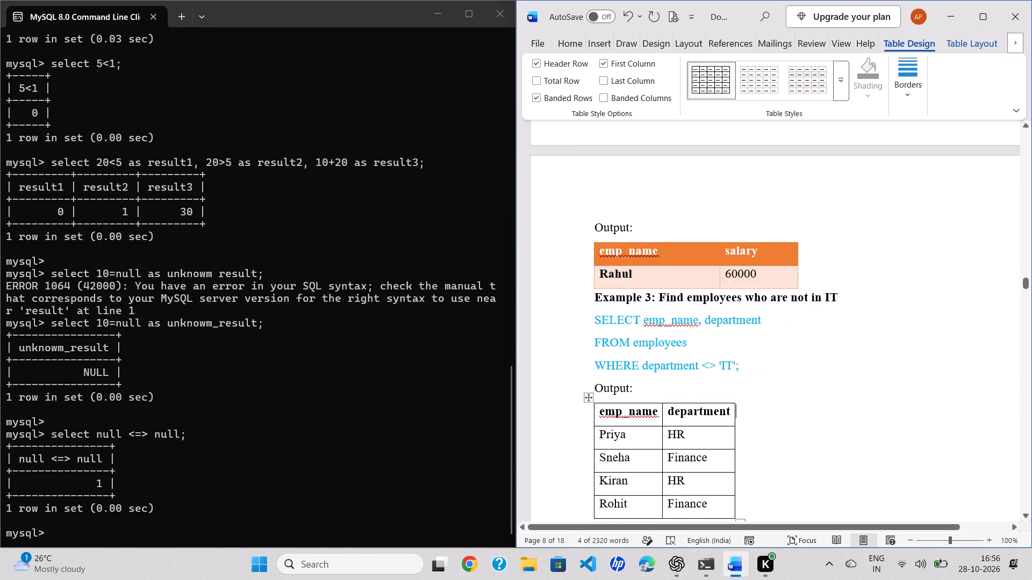
Apply the orange grid table style with a solid header row to the Output table under Example 3.
scroll(820, 408, down, 3)
click(821, 346)
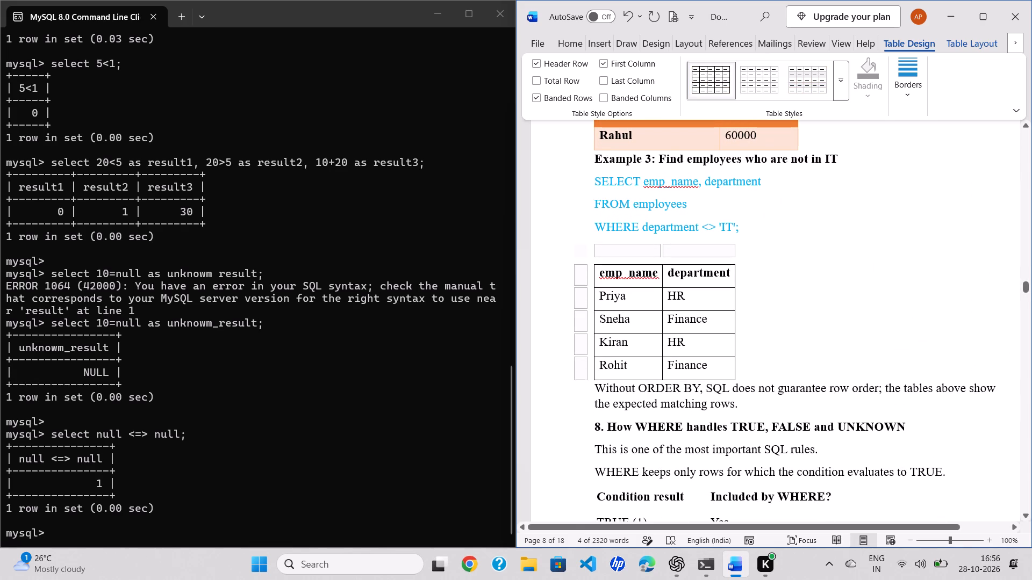
click(589, 258)
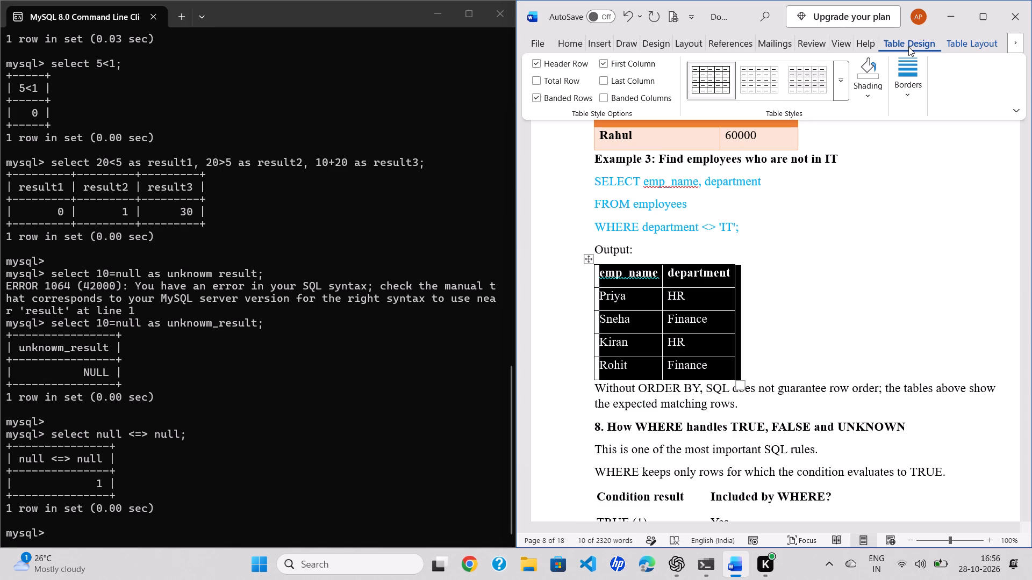
click(838, 87)
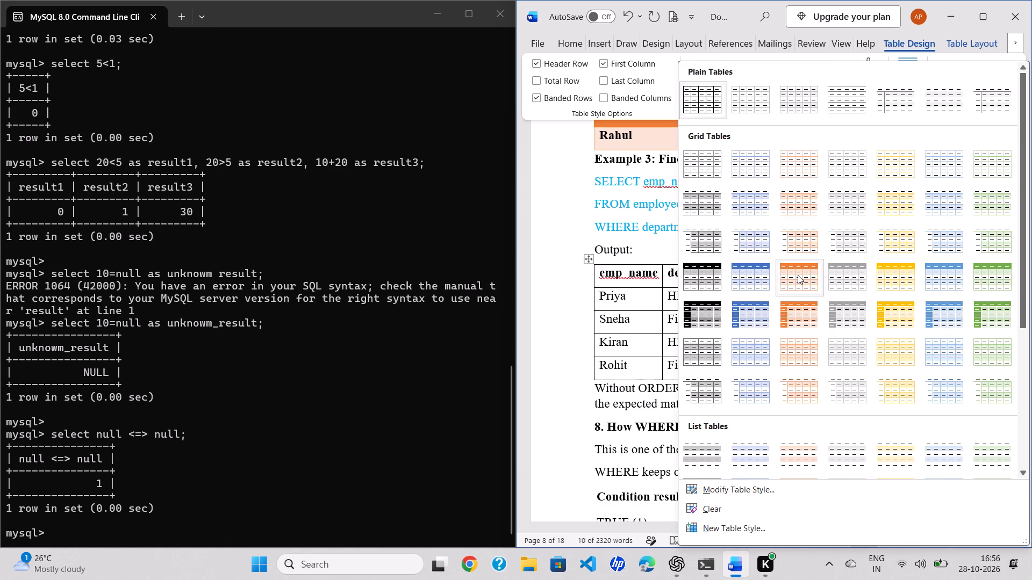
click(798, 275)
click(801, 325)
Widen the "Condition result" / "Included by WHERE?" table in section 8 so that its two columns are clearly spaced apart.
scroll(801, 325, down, 2)
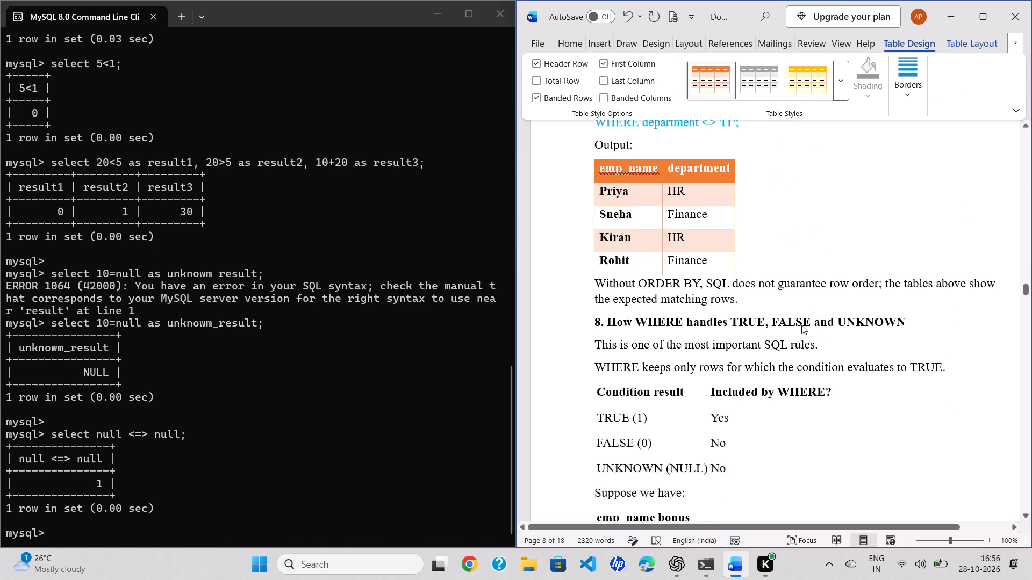
scroll(801, 325, down, 3)
scroll(801, 325, up, 1)
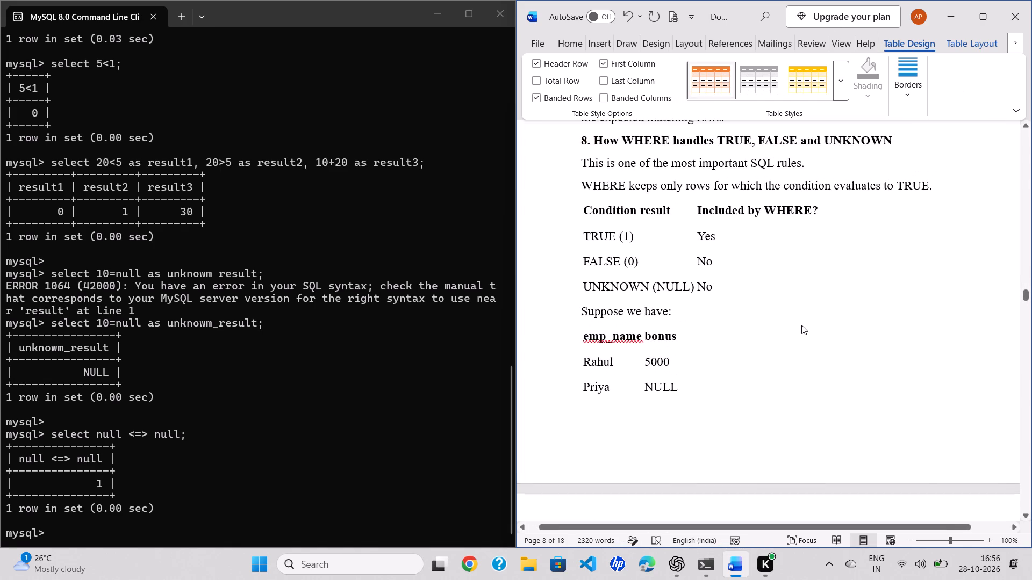
scroll(801, 325, up, 2)
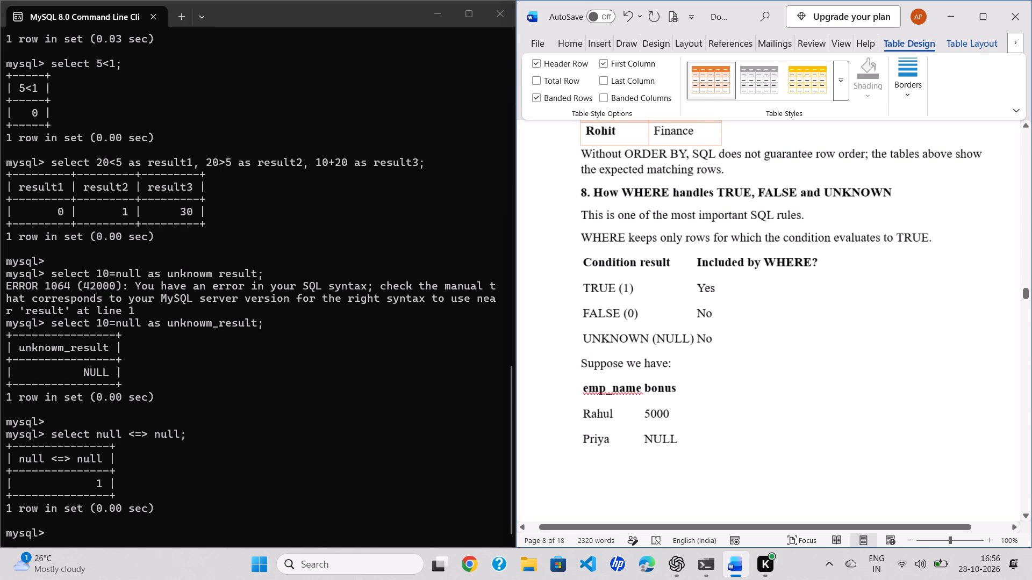
click(761, 322)
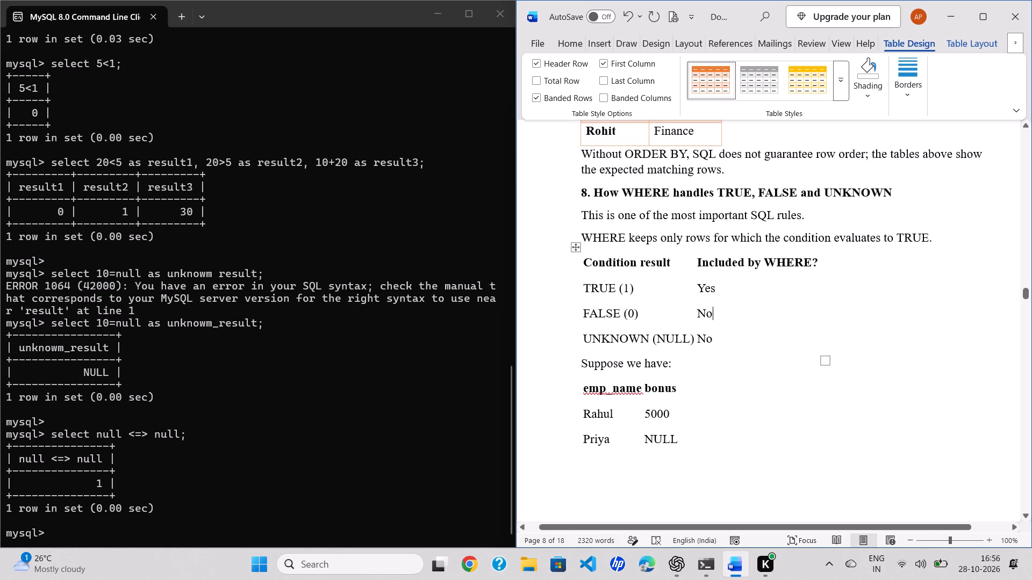
drag(824, 358, 873, 361)
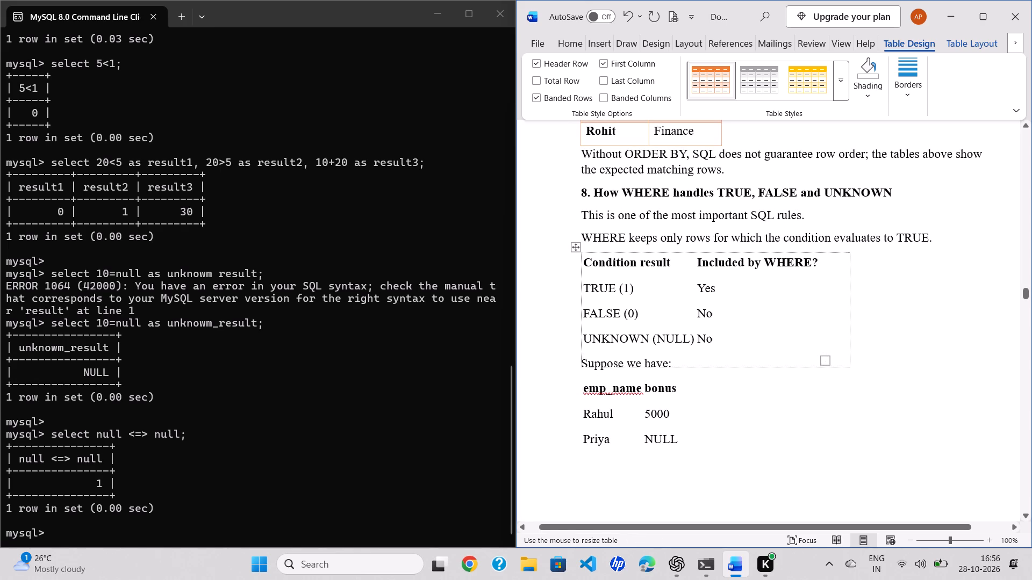
drag(873, 361, 978, 354)
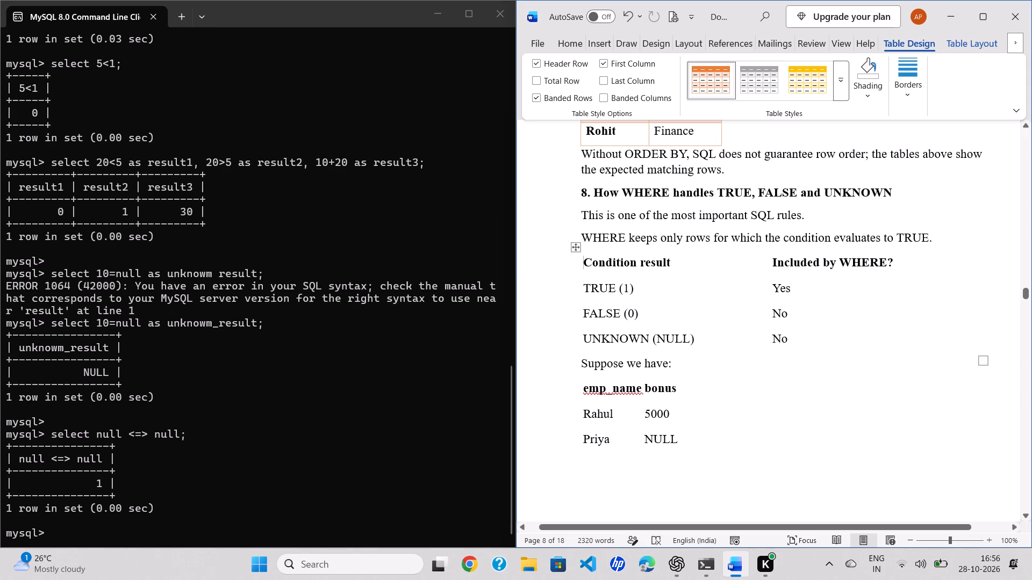
click(818, 394)
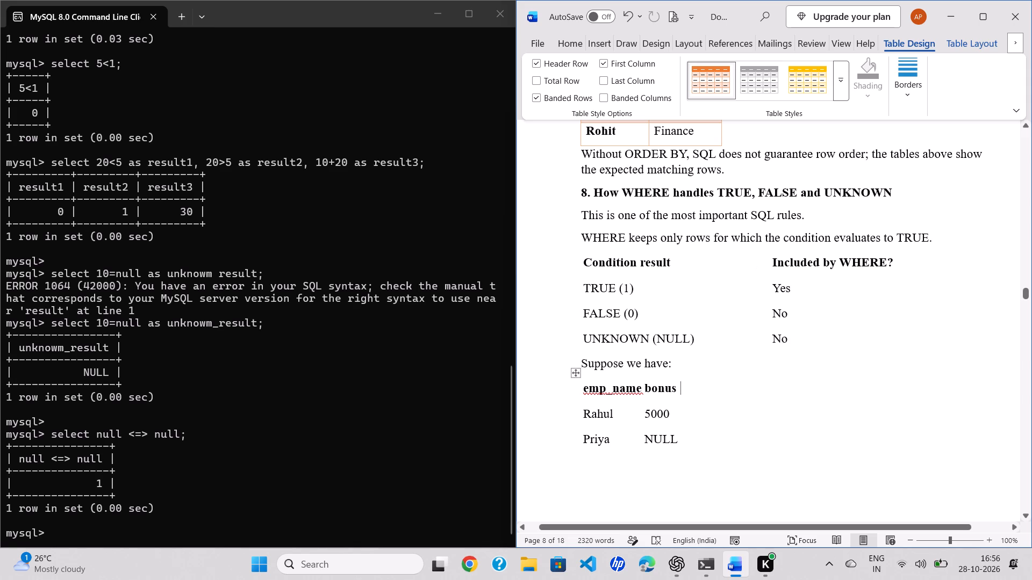
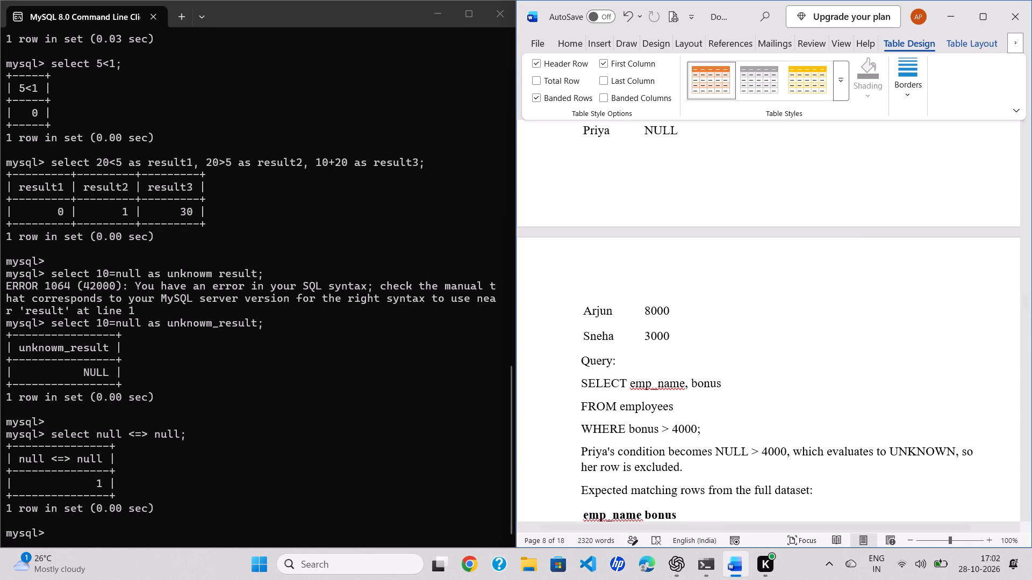
Insert three blank lines after "Suppose we have:" in section 8 so the whole emp_name and bonus table moves to the next page.
scroll(778, 344, up, 3)
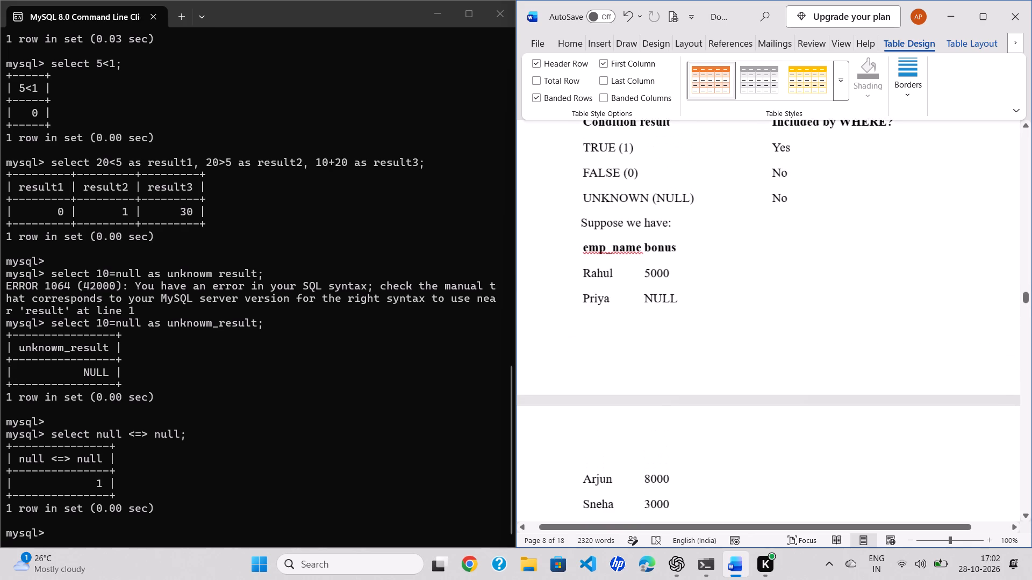
click(549, 189)
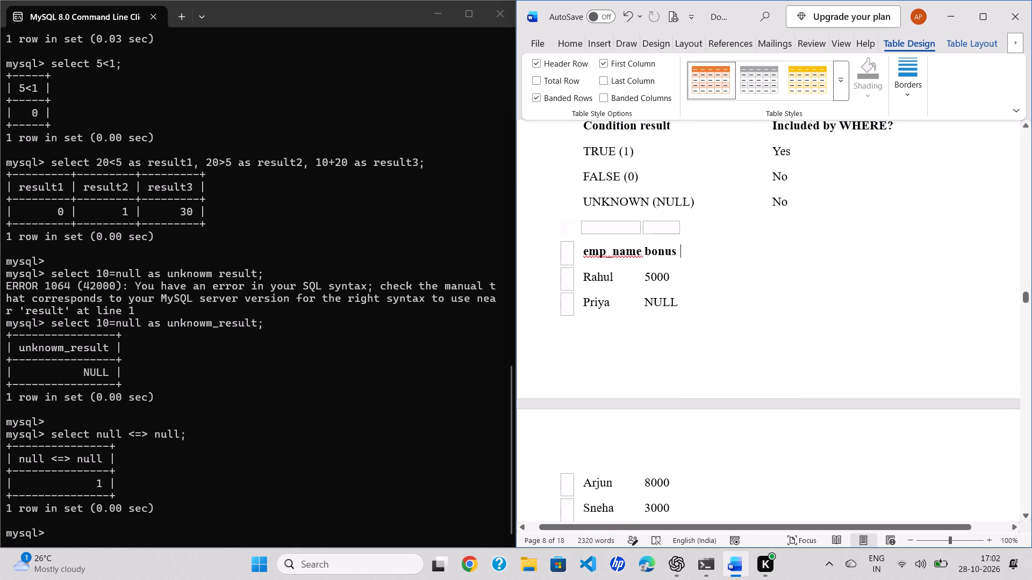
click(563, 226)
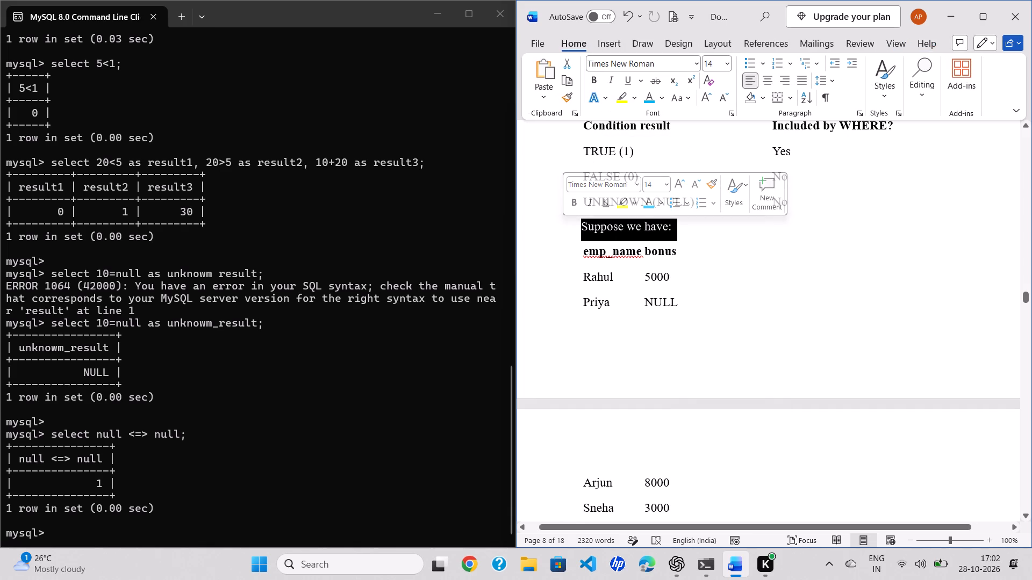
click(572, 242)
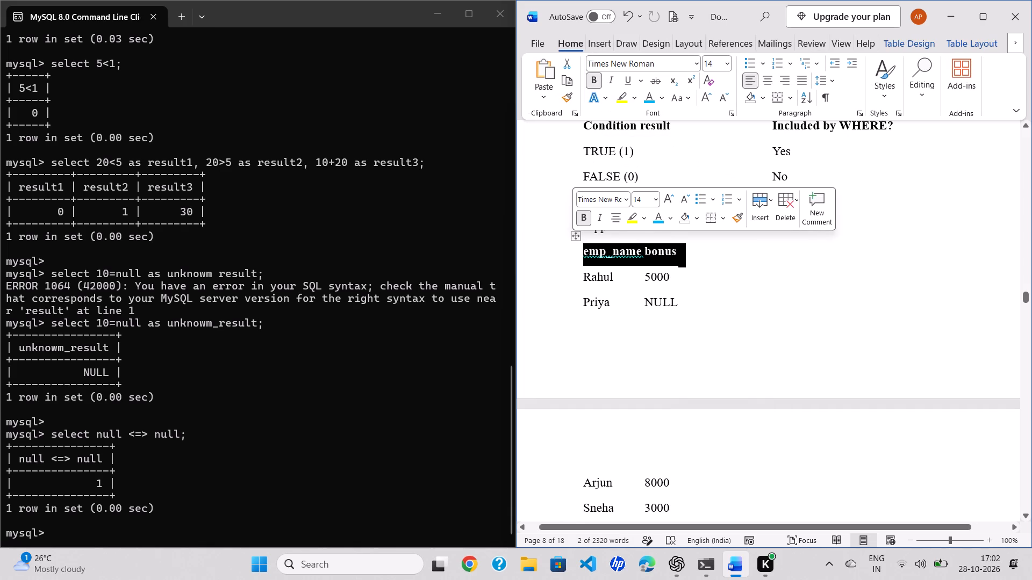
click(726, 304)
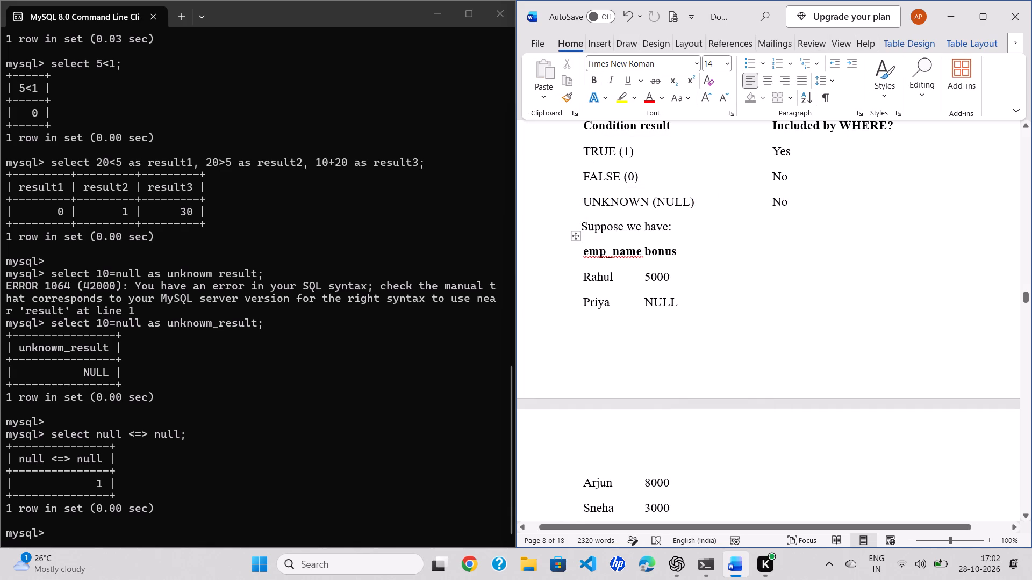
click(681, 229)
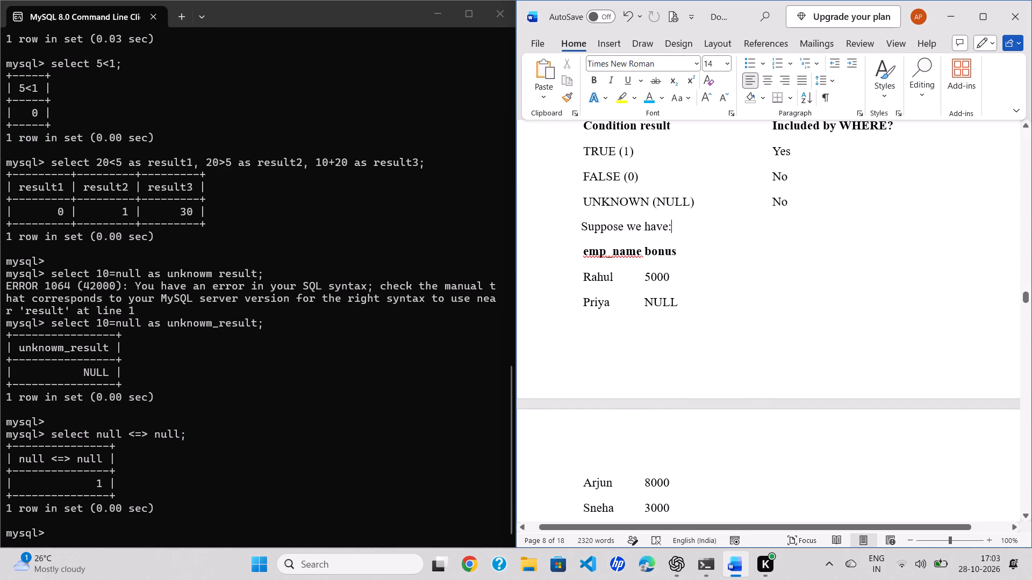
key(Return)
key(Return)
key(Return)
Widen the emp_name and bonus table below "Suppose we have:" so that its two columns are clearly spaced apart.
scroll(681, 229, down, 1)
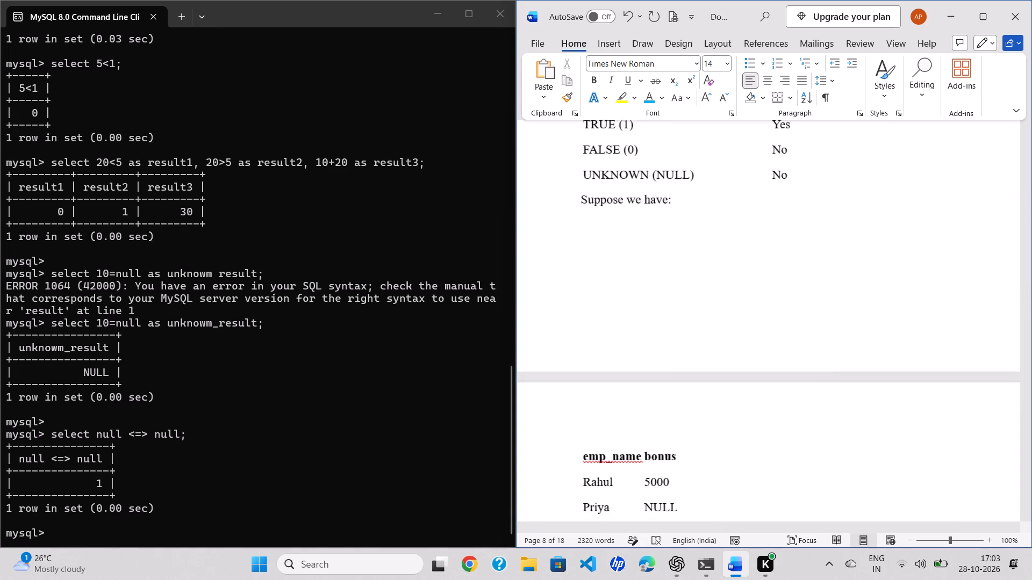
scroll(681, 229, down, 1)
scroll(765, 346, down, 2)
click(708, 337)
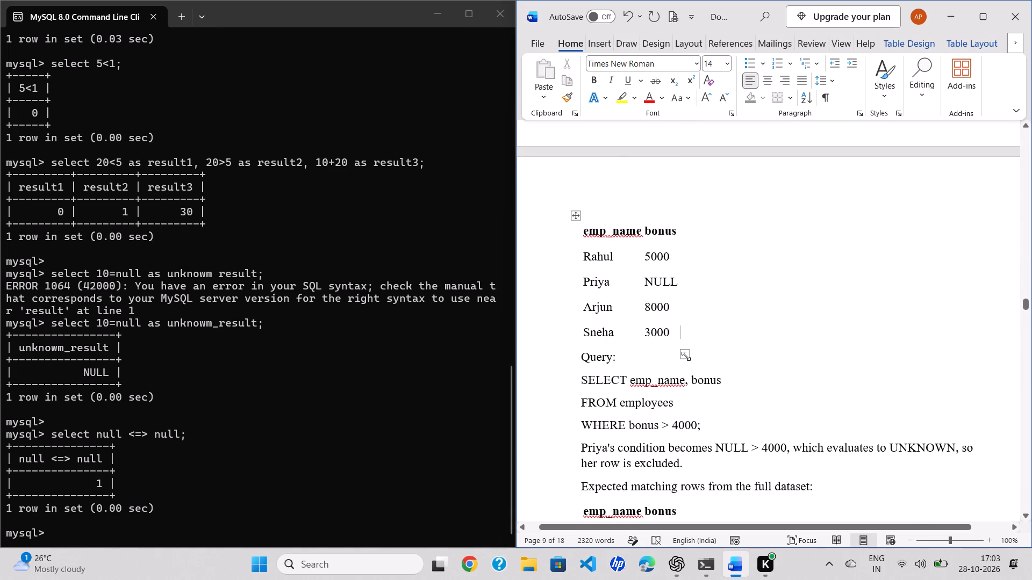
drag(686, 356, 782, 363)
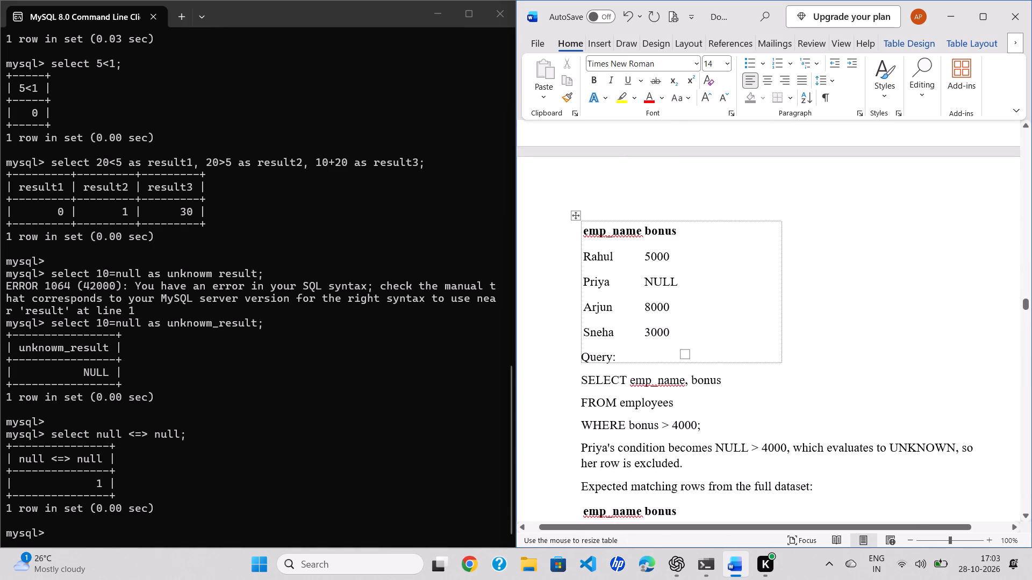
drag(782, 363, 869, 336)
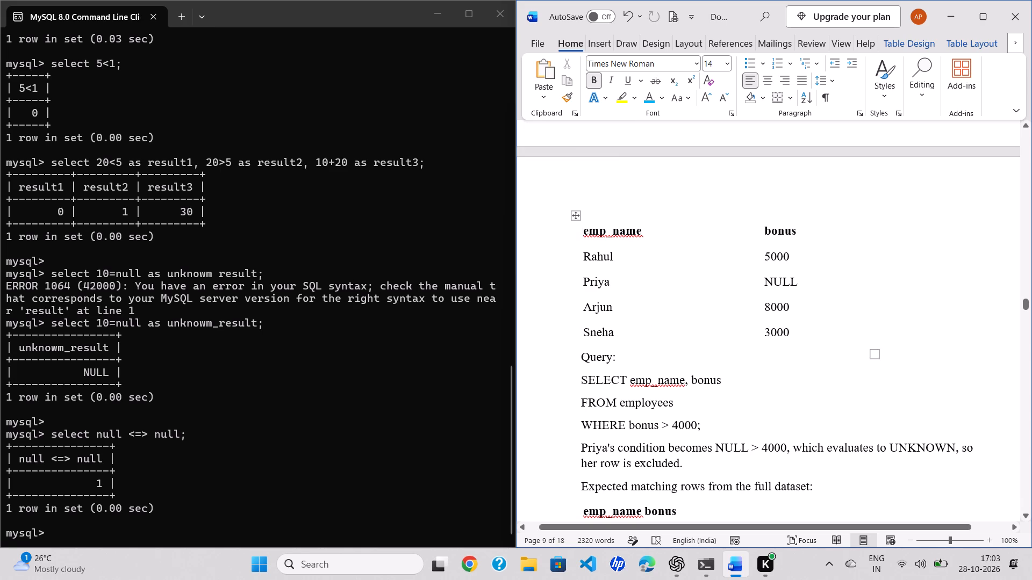
Apply the plain black Table Grid style to the widened emp_name and bonus table above "Query:".
click(569, 215)
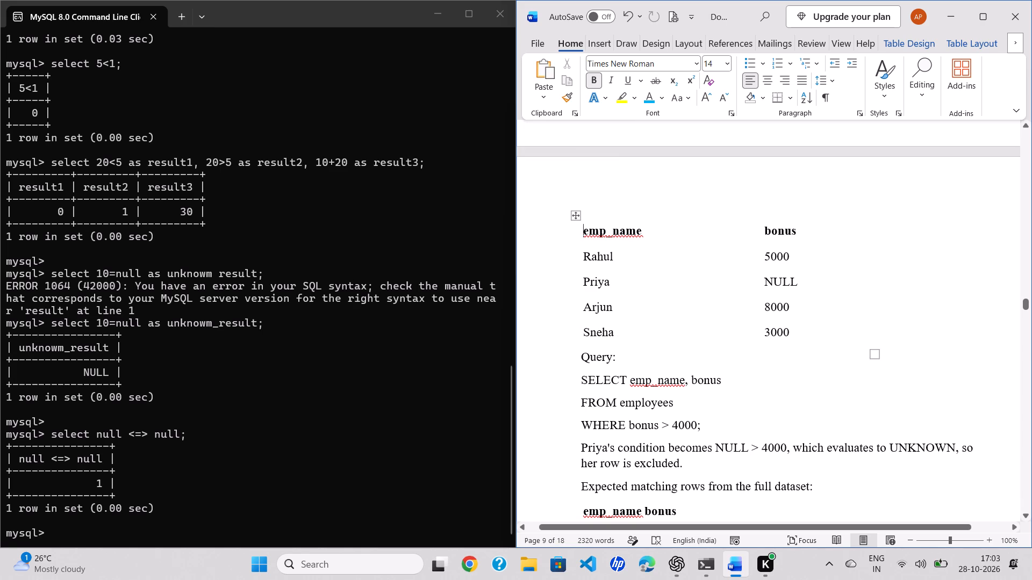
click(575, 216)
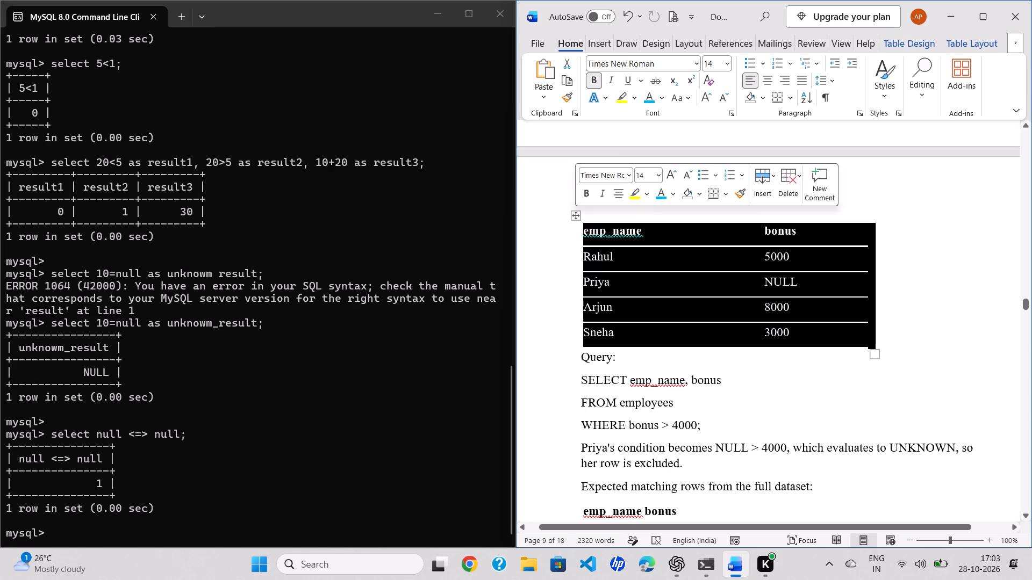
click(915, 40)
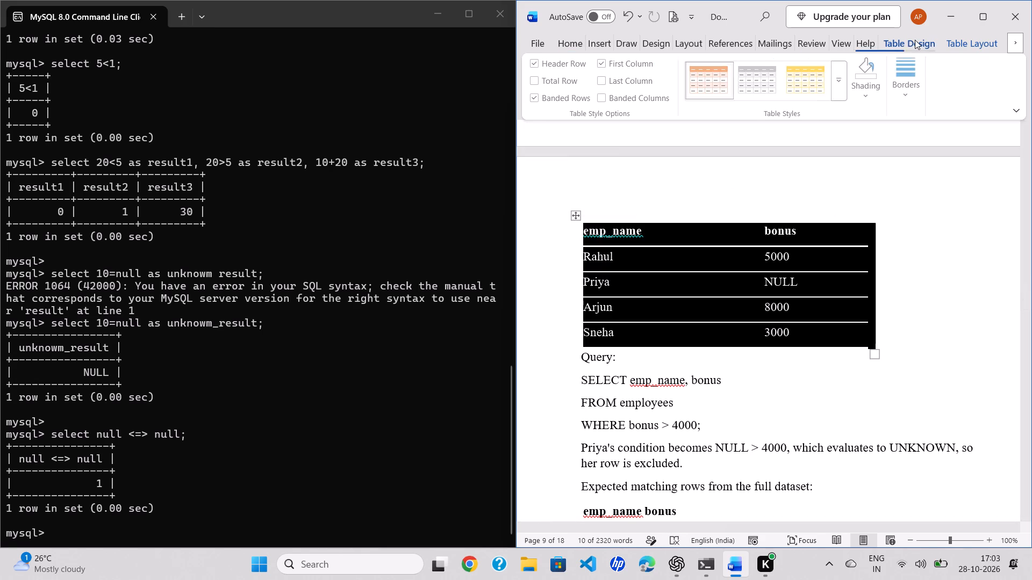
click(837, 82)
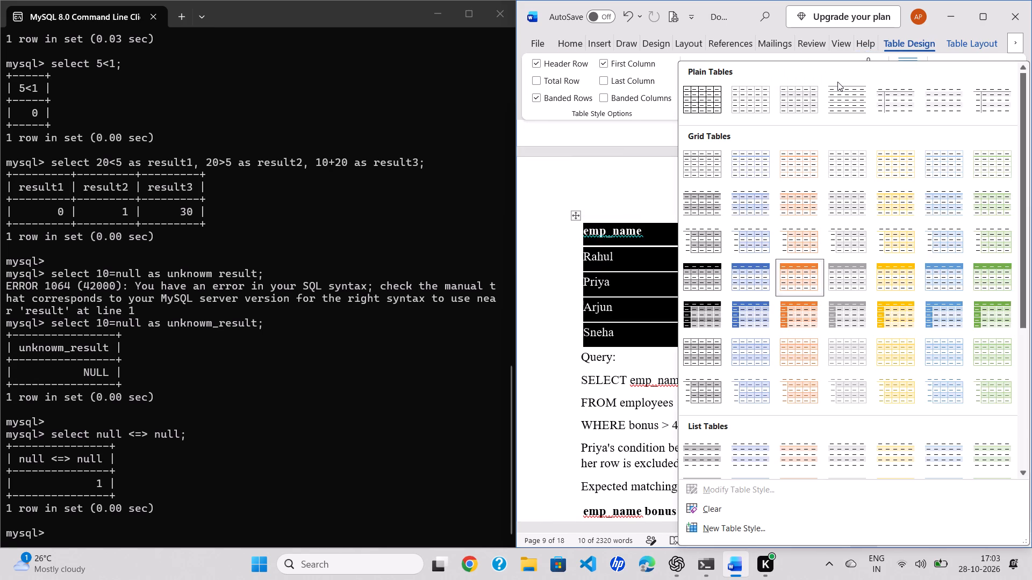
click(711, 101)
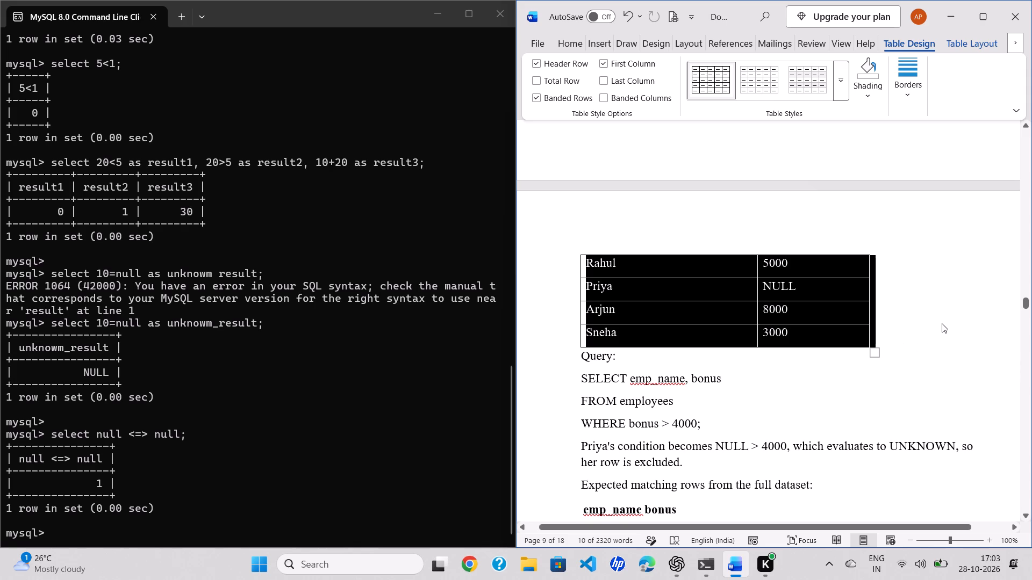
click(835, 405)
Colour the three-line SELECT query ending in "WHERE bonus > 4000;" light blue.
scroll(835, 405, down, 2)
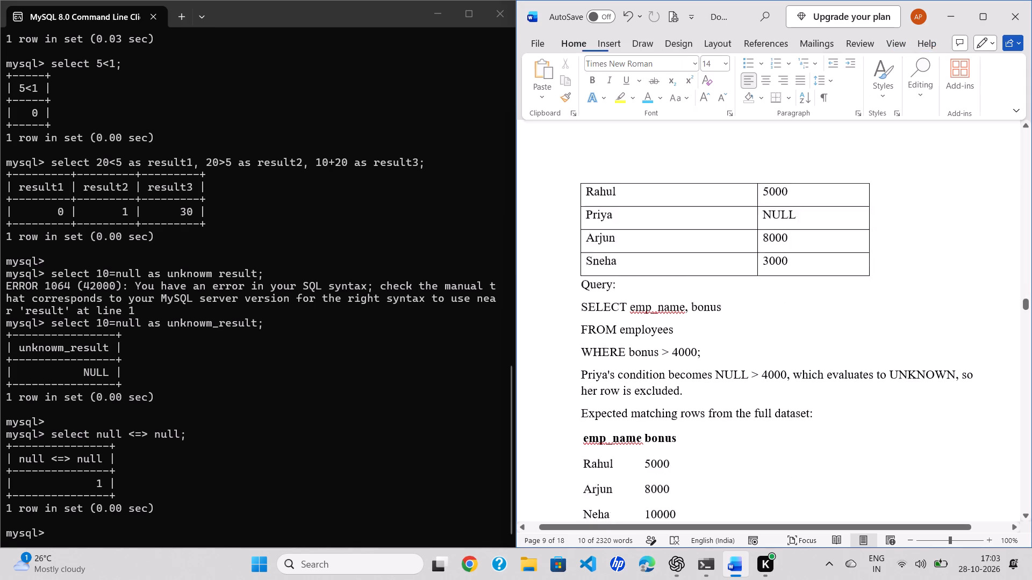
scroll(835, 405, down, 2)
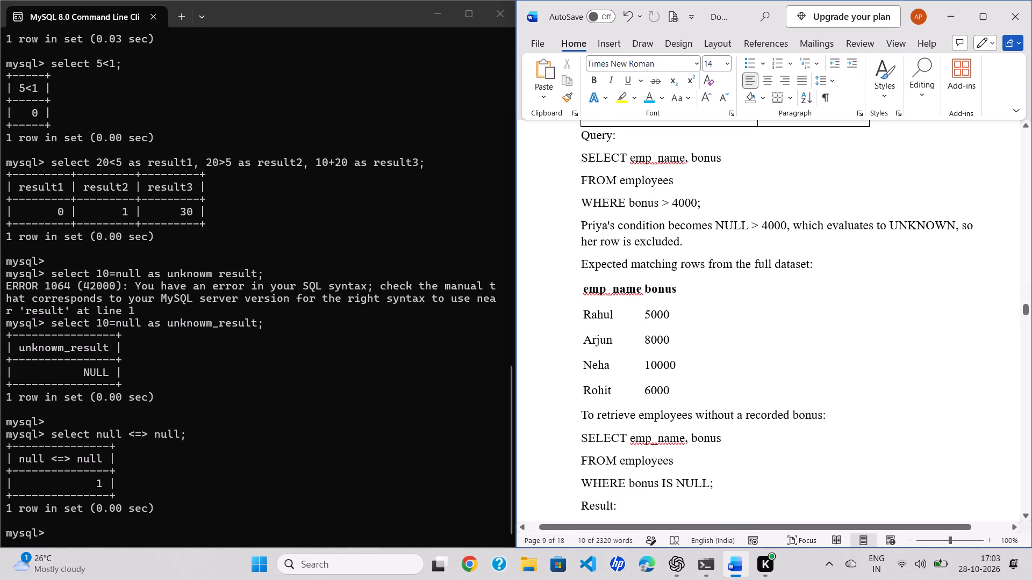
click(706, 208)
drag(580, 154, 715, 202)
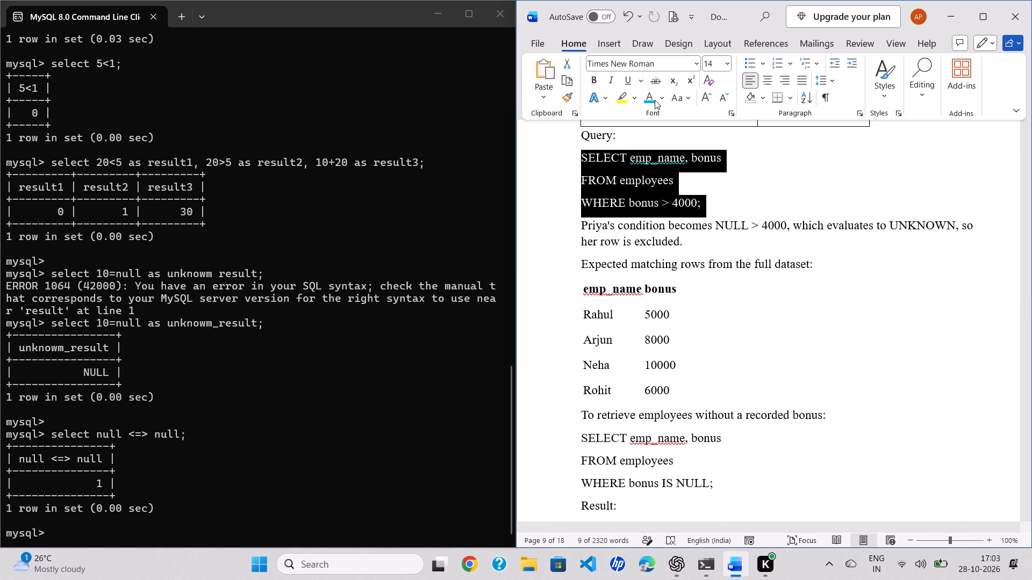
click(651, 97)
click(770, 367)
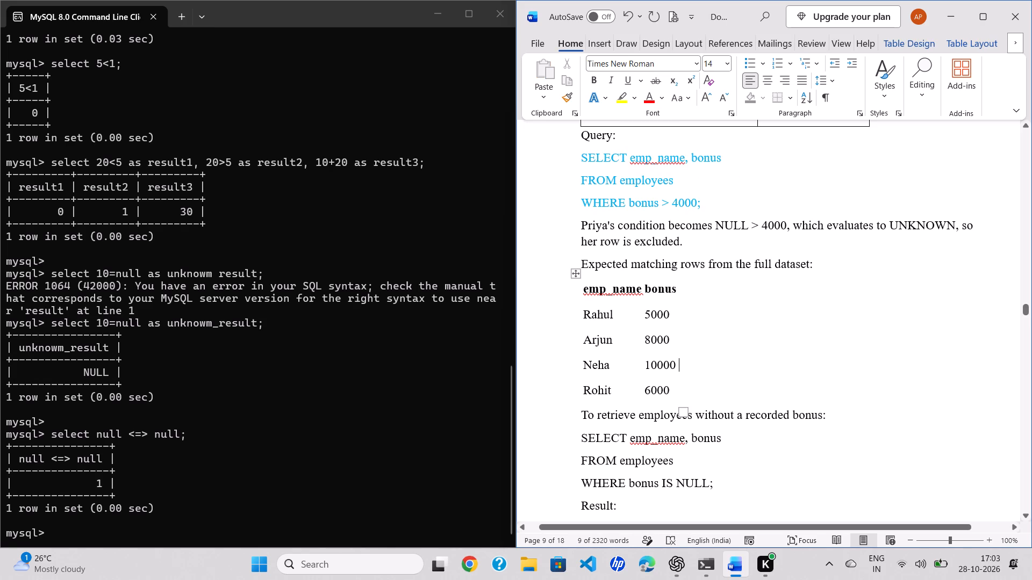
Apply the orange grid table style with a solid header row to the table under "Expected matching rows from the full dataset:".
scroll(770, 367, down, 1)
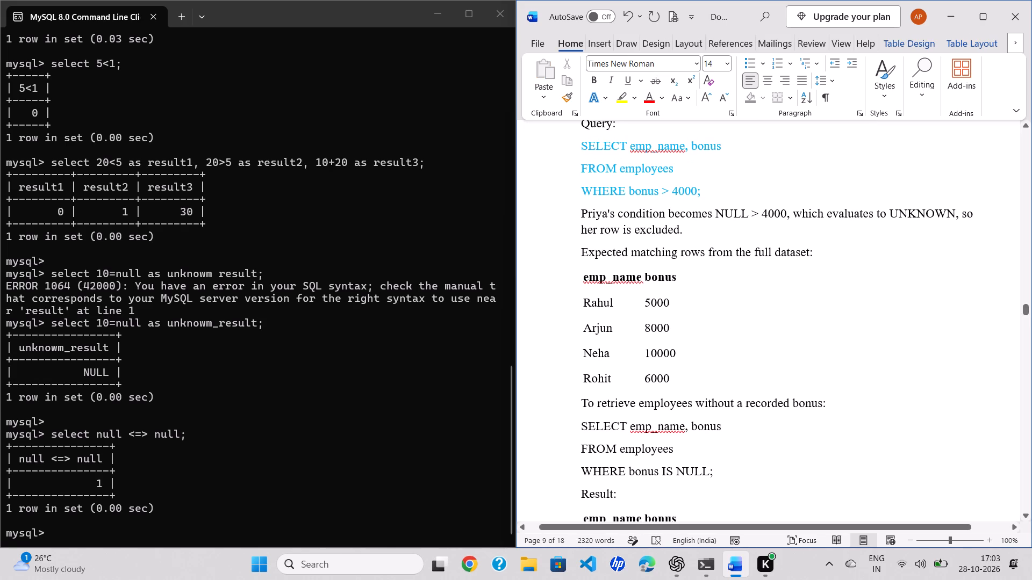
scroll(770, 367, down, 3)
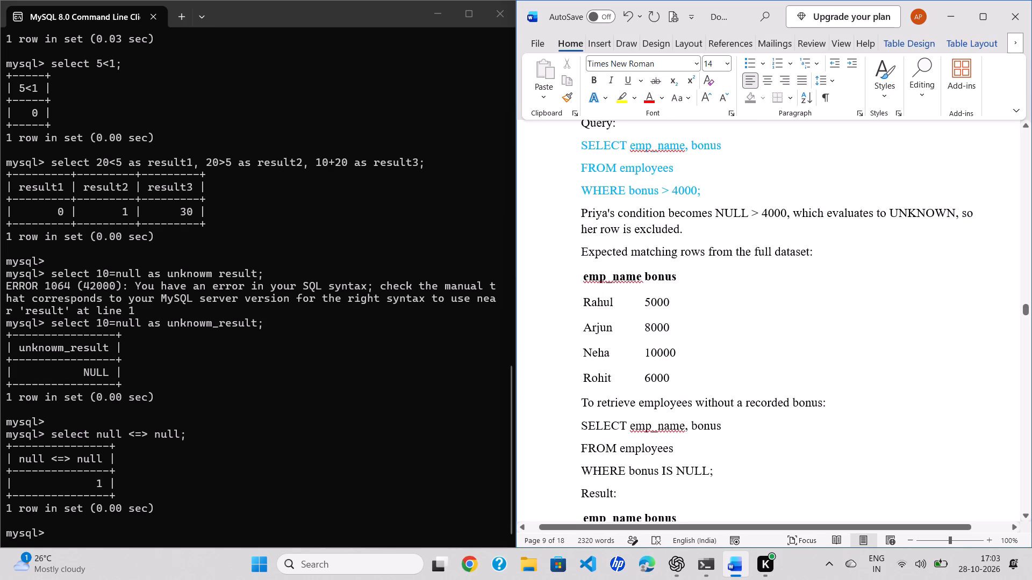
scroll(770, 367, down, 1)
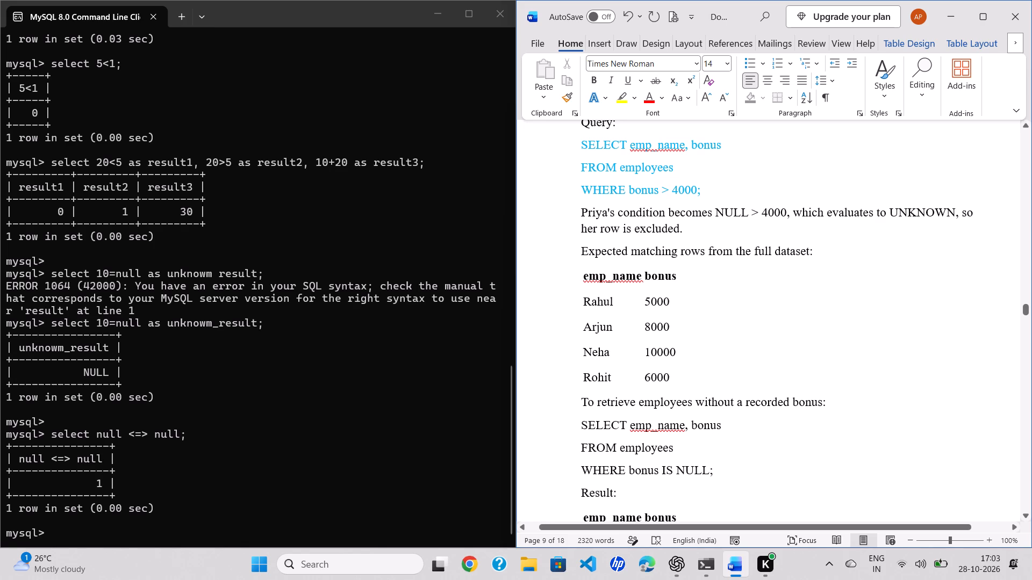
click(677, 379)
click(700, 358)
click(729, 401)
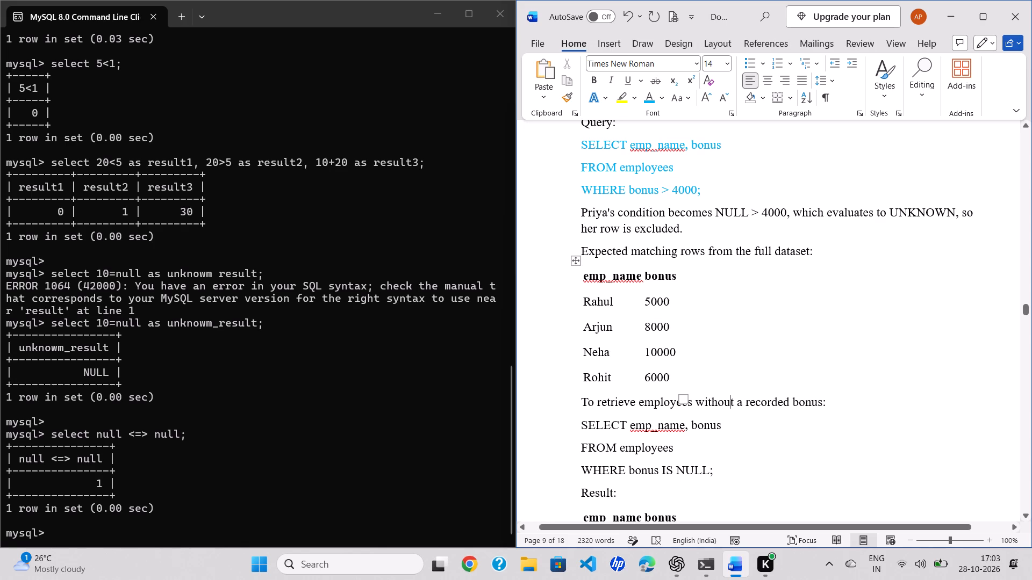
click(572, 262)
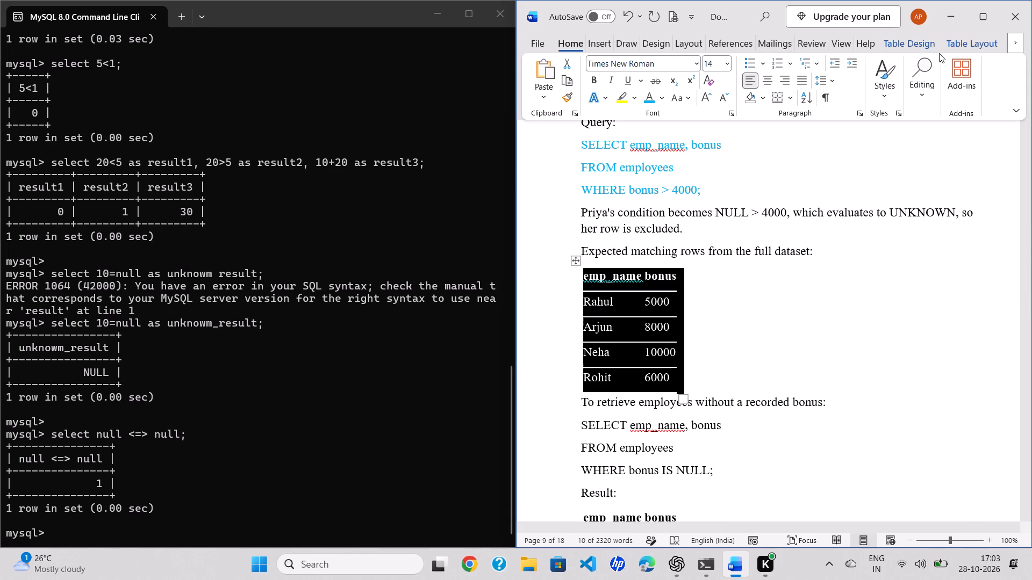
click(914, 43)
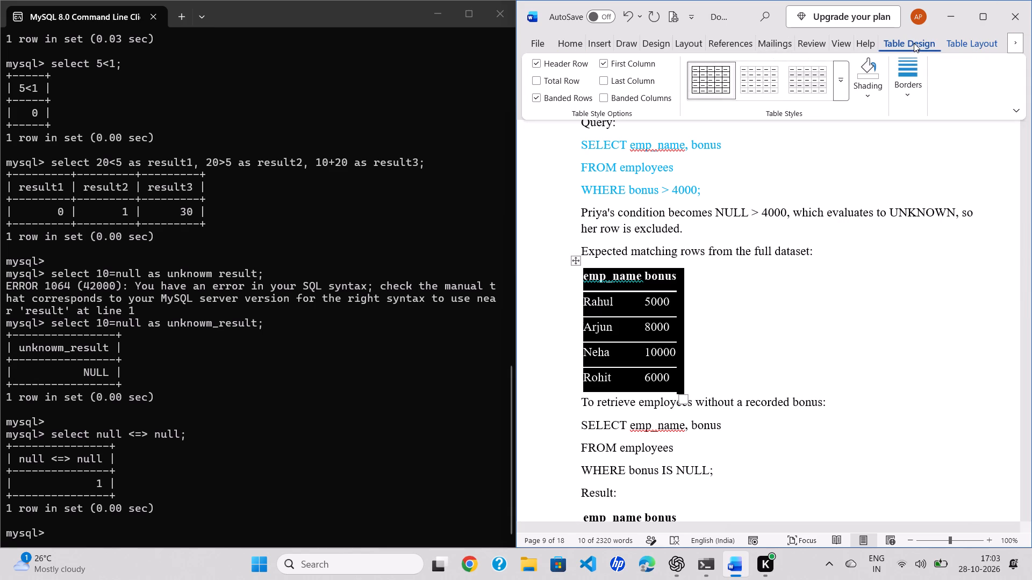
click(844, 91)
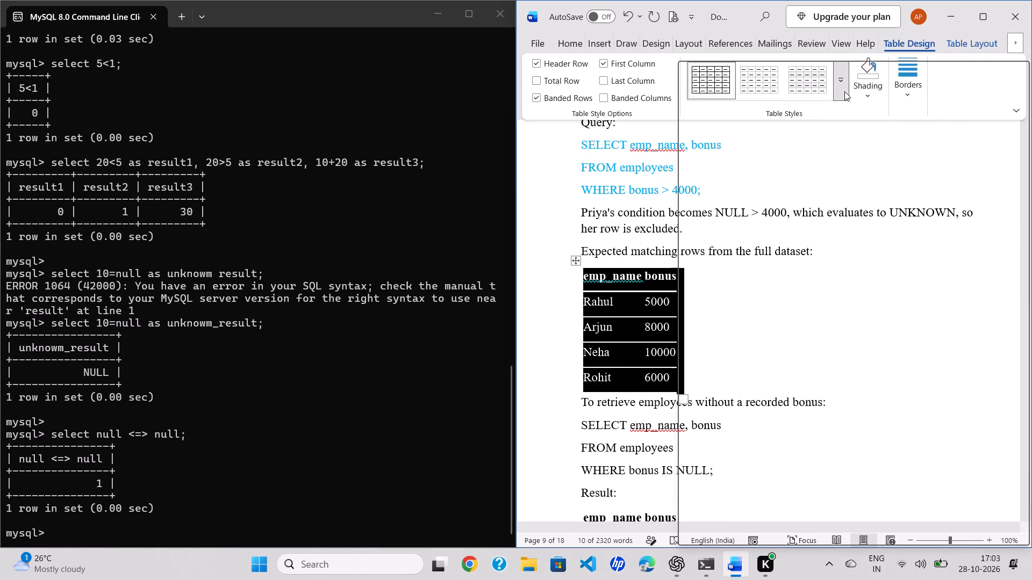
click(785, 271)
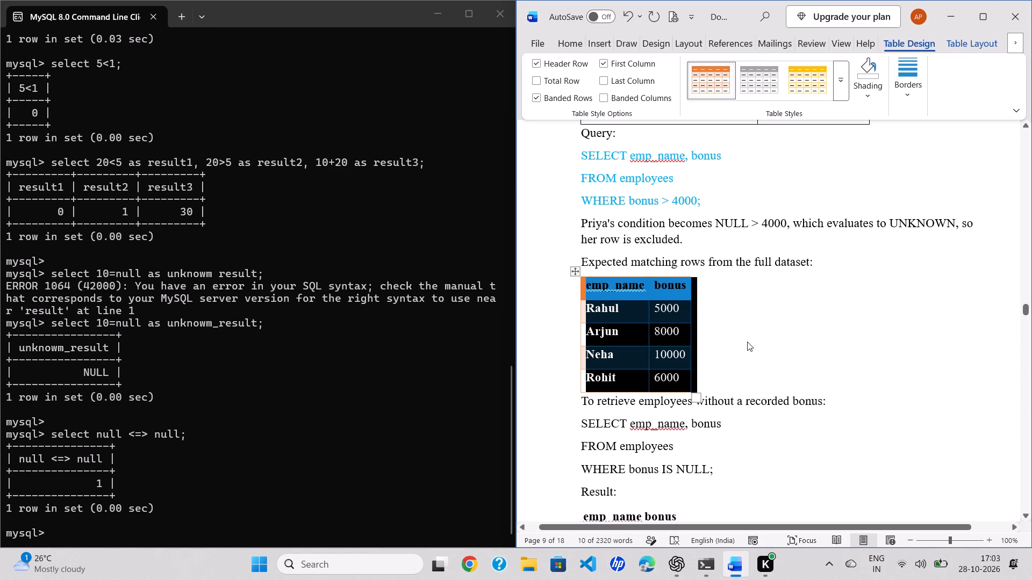
click(747, 343)
Colour the three-line SELECT query ending in "WHERE bonus IS NULL;" light blue.
scroll(732, 393, down, 1)
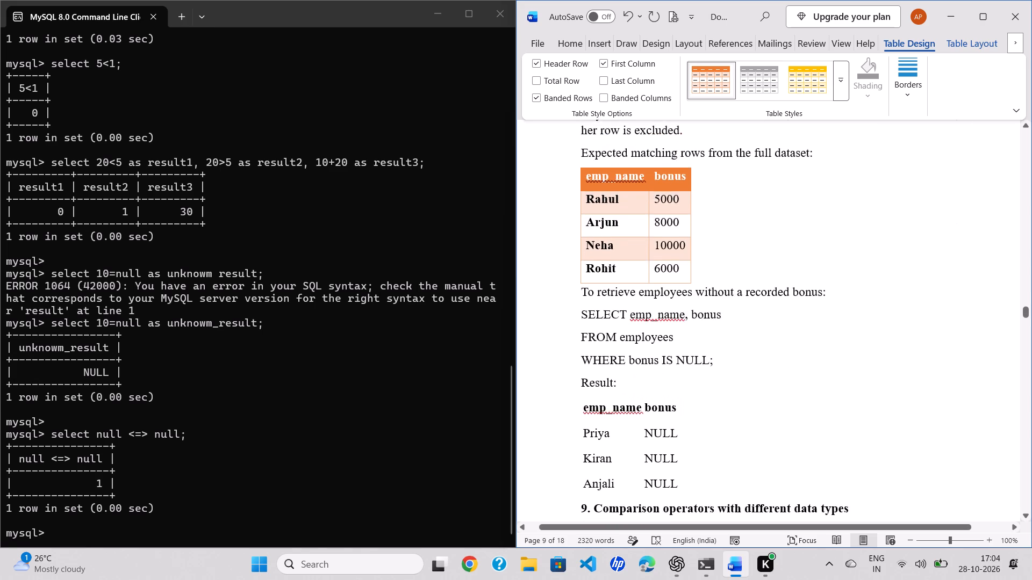
scroll(732, 393, down, 1)
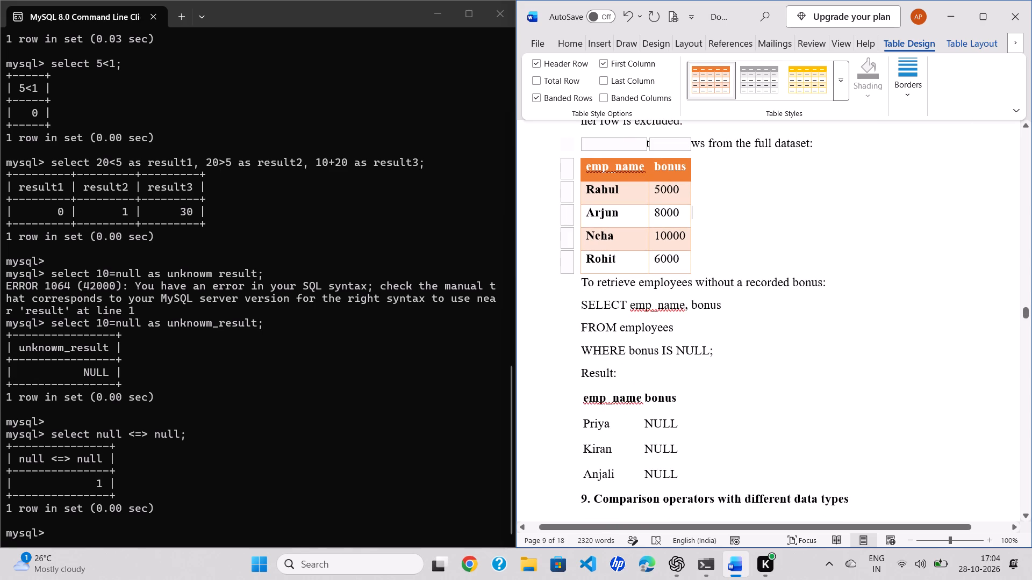
drag(725, 357, 580, 311)
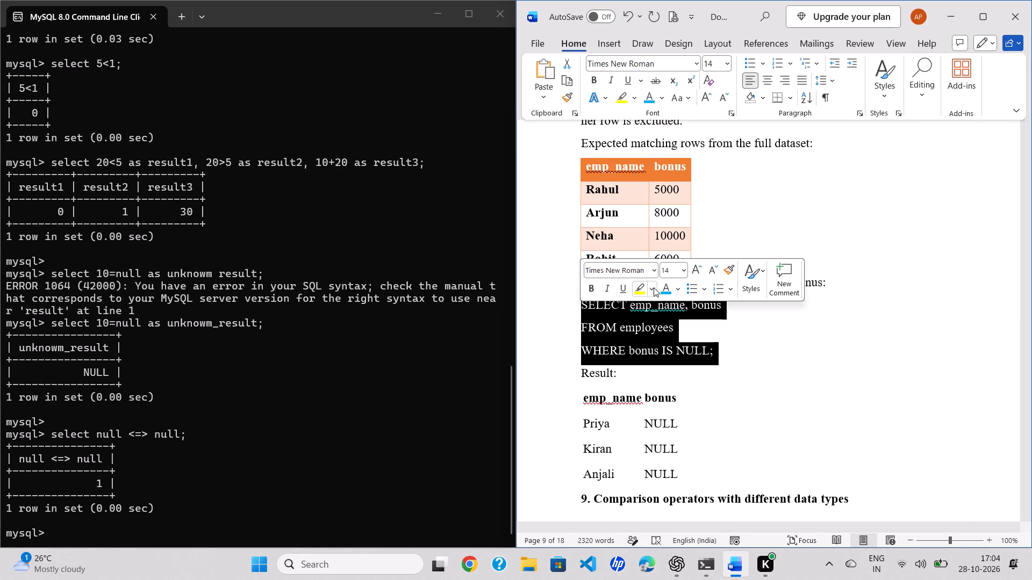
click(665, 290)
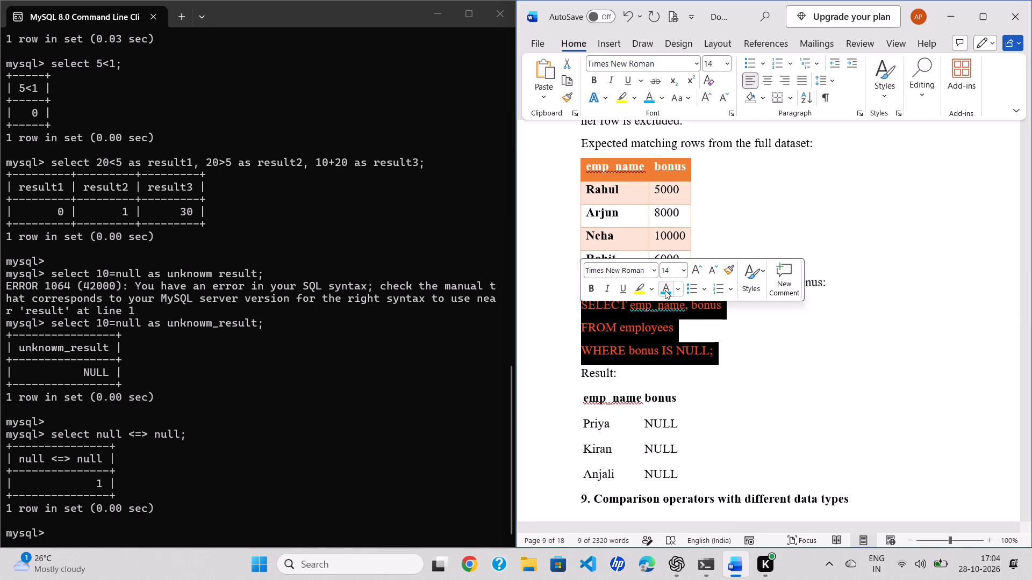
click(732, 444)
Apply the orange grid table style with a solid header row to the Result table below the "WHERE bonus IS NULL;" query.
scroll(732, 444, down, 2)
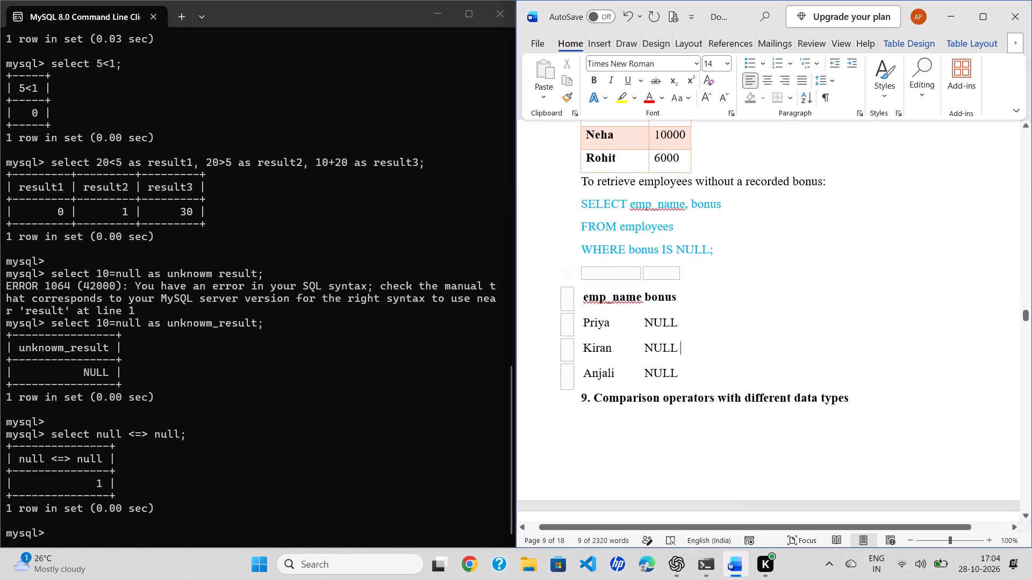
click(694, 385)
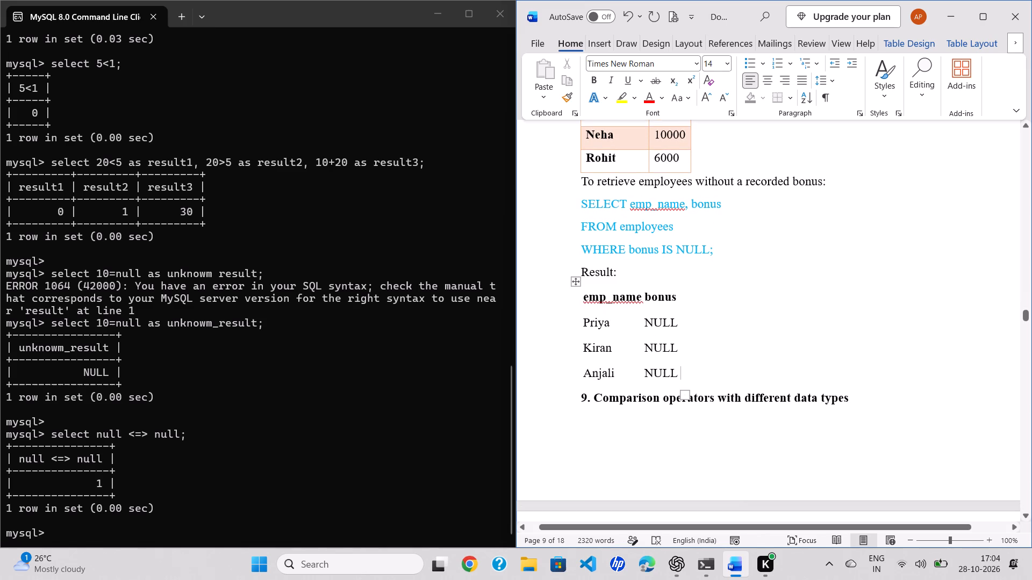
click(576, 284)
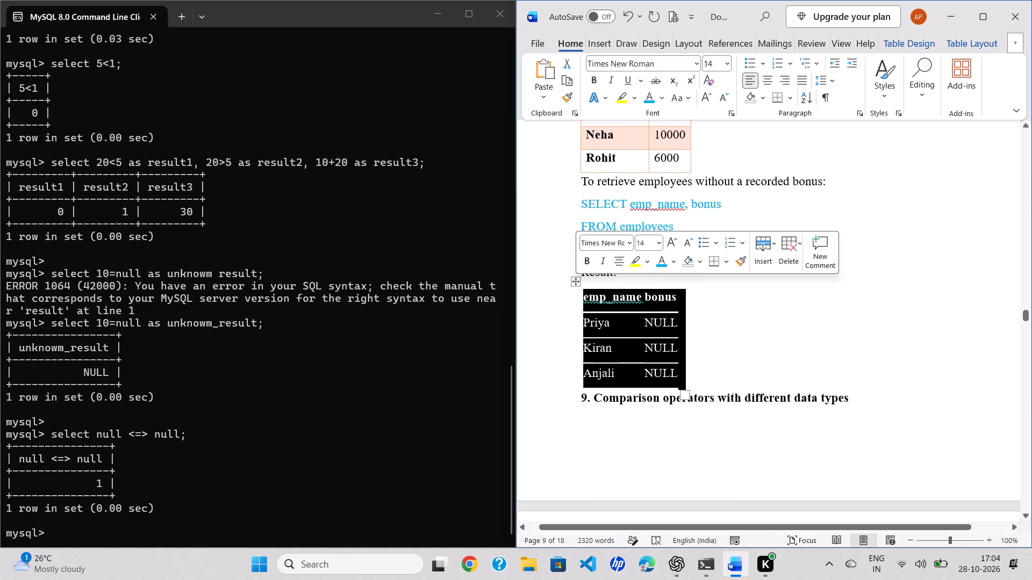
click(895, 41)
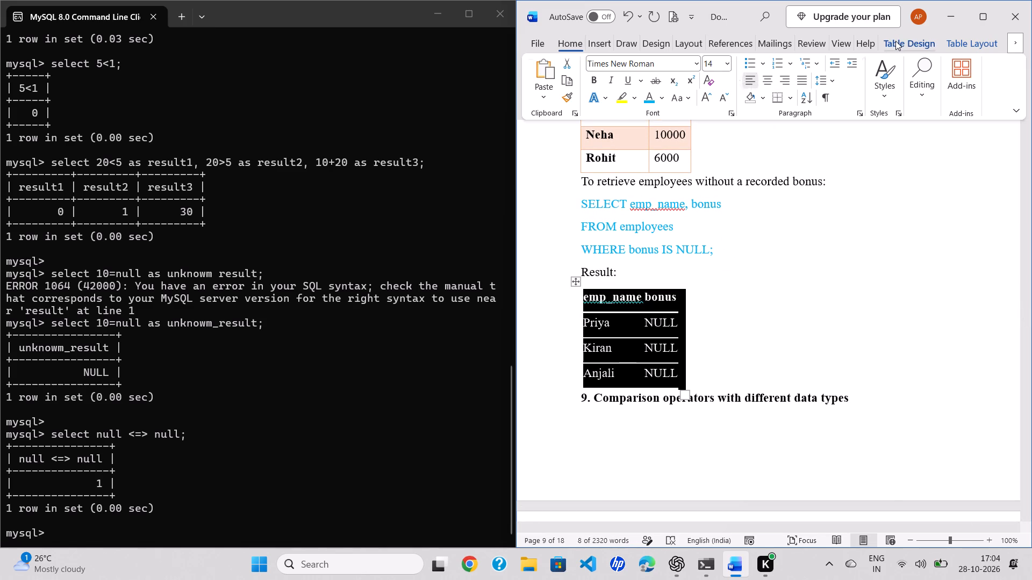
click(718, 81)
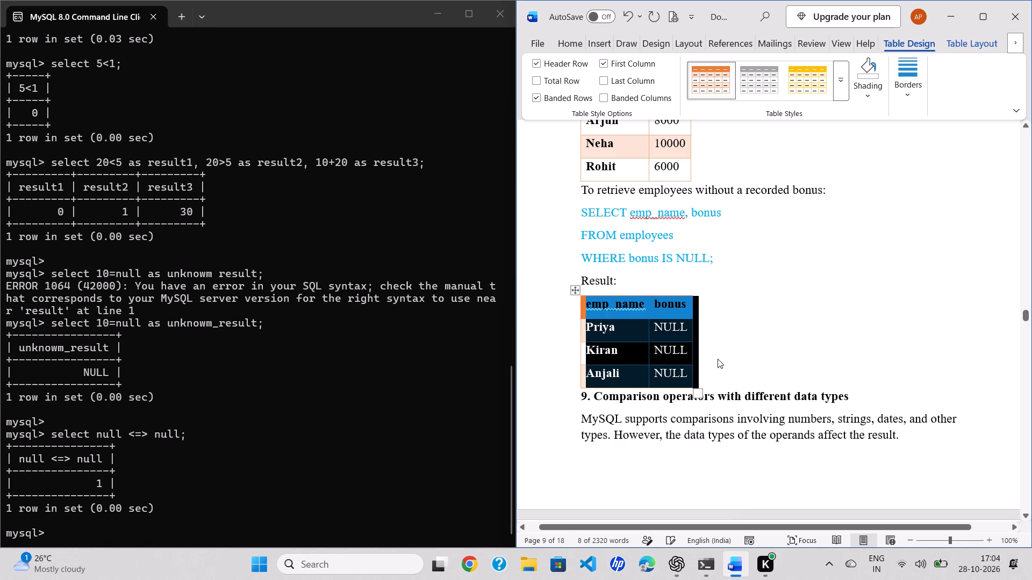
Move the heading "9. Comparison operators with different data types" onto the following page by inserting two blank lines before it.
scroll(718, 359, down, 4)
click(579, 162)
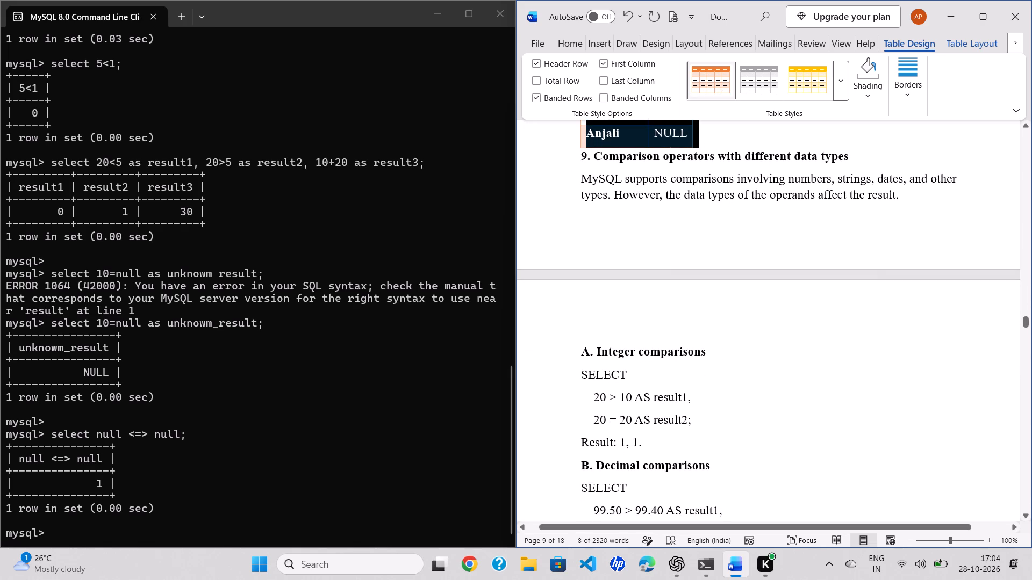
key(Return)
key(Return)
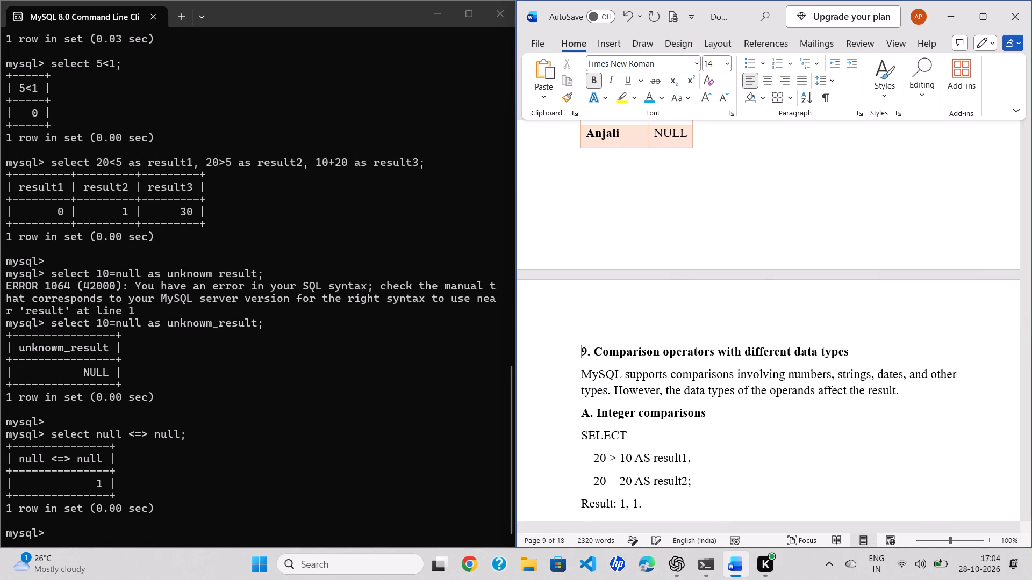
Colour the three-line SELECT query under "A. Integer comparisons" light blue.
scroll(579, 162, down, 4)
scroll(665, 182, up, 2)
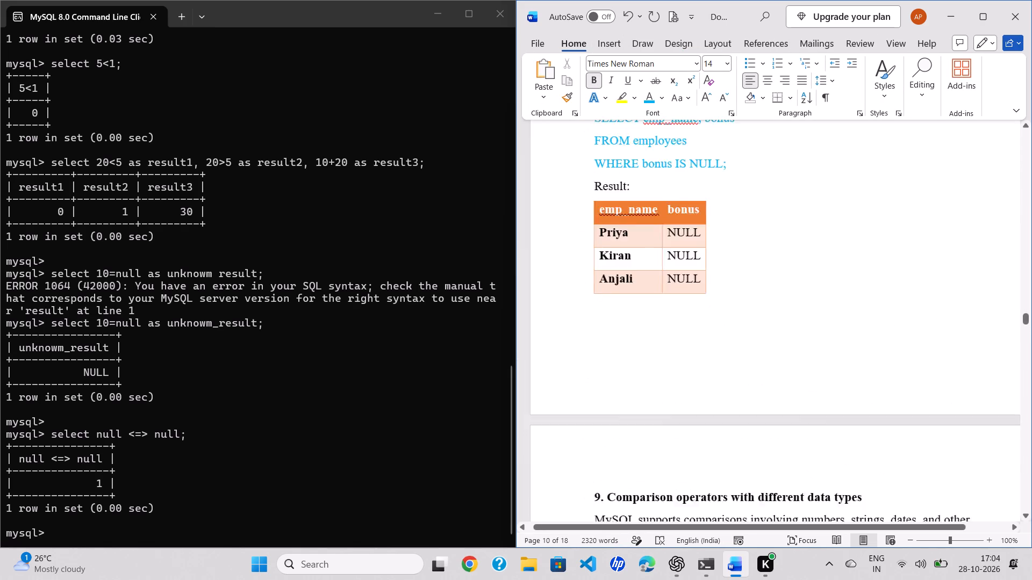
scroll(665, 182, up, 2)
scroll(665, 182, down, 6)
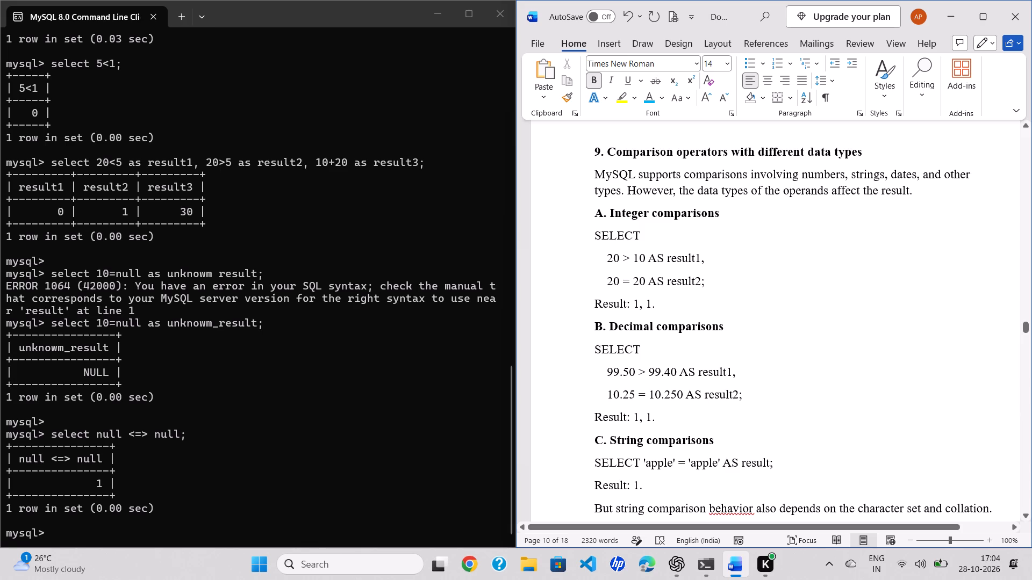
drag(712, 282, 578, 237)
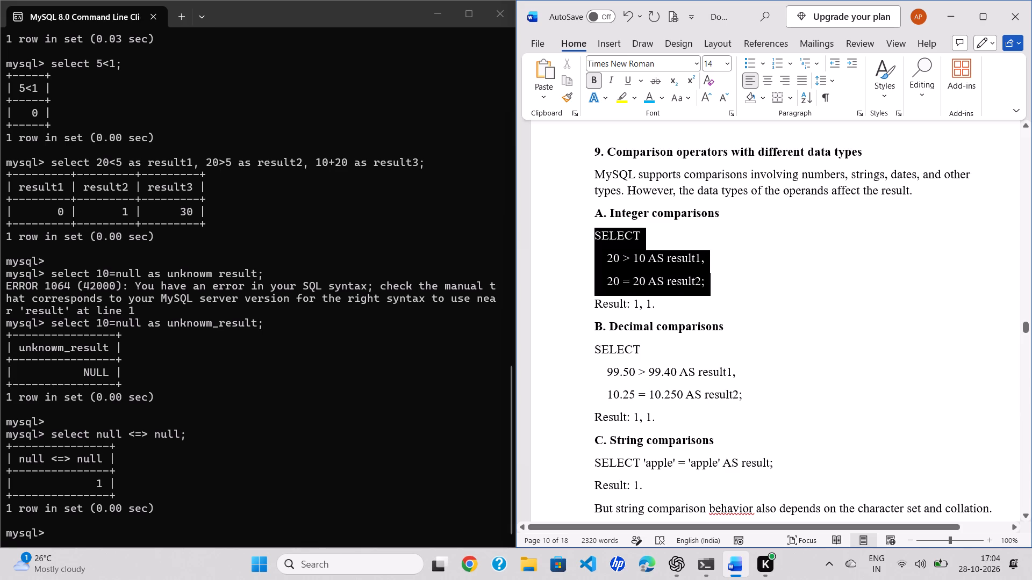
drag(578, 237, 579, 237)
click(664, 219)
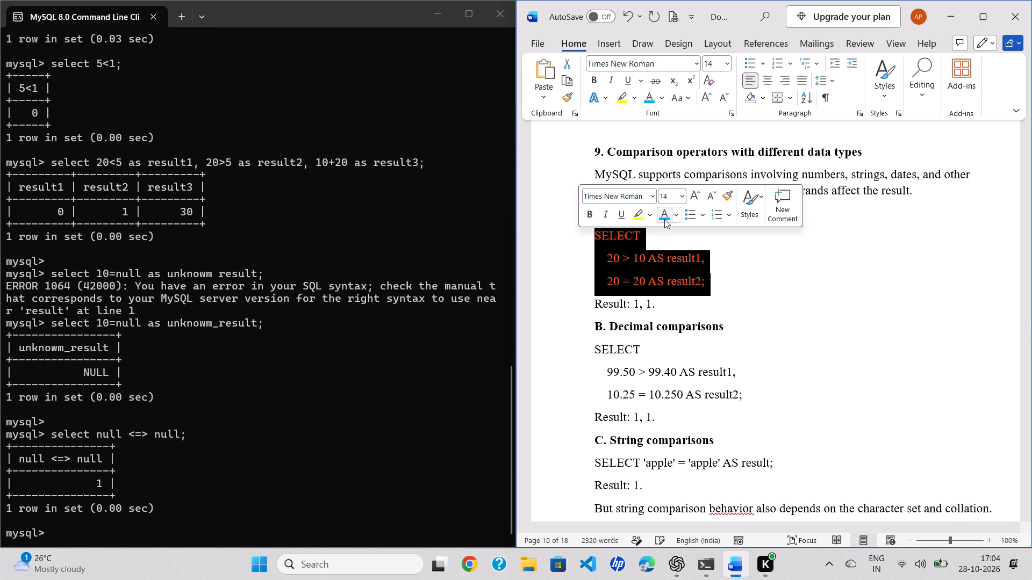
Colour the "Result: 1, 1." line under "A. Integer comparisons" with the base theme orange.
click(680, 312)
drag(680, 312, 572, 291)
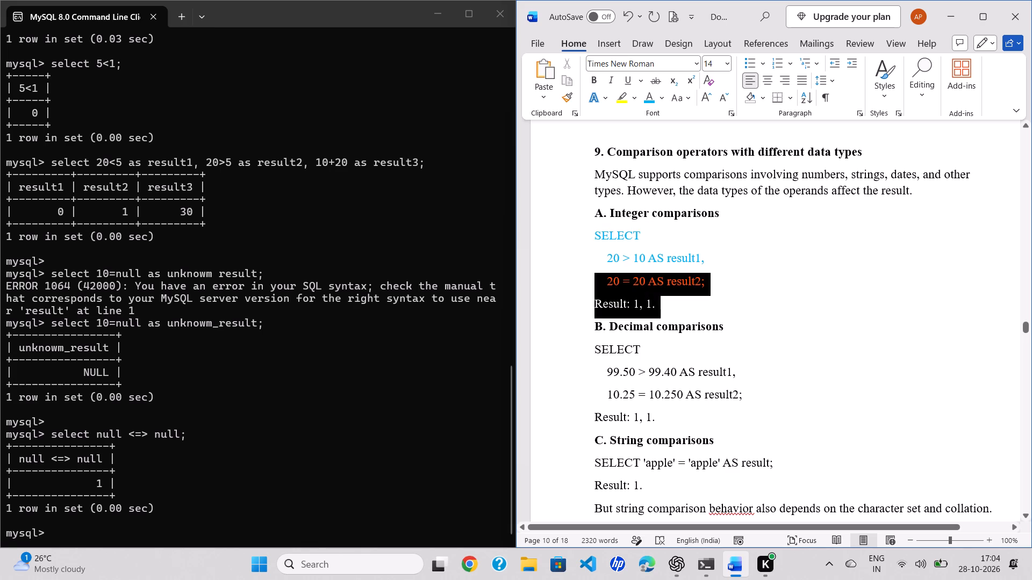
drag(572, 291, 577, 306)
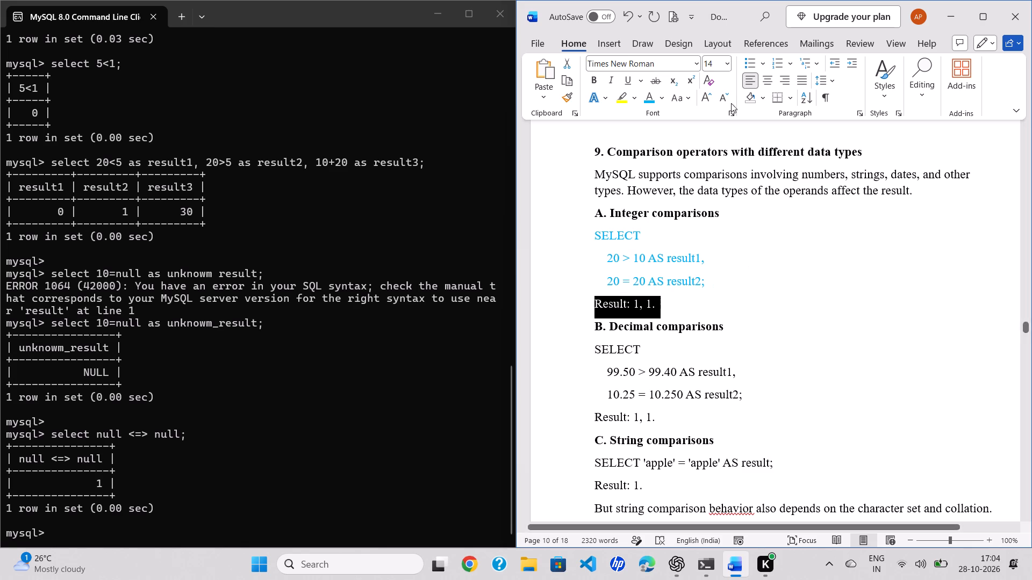
click(663, 98)
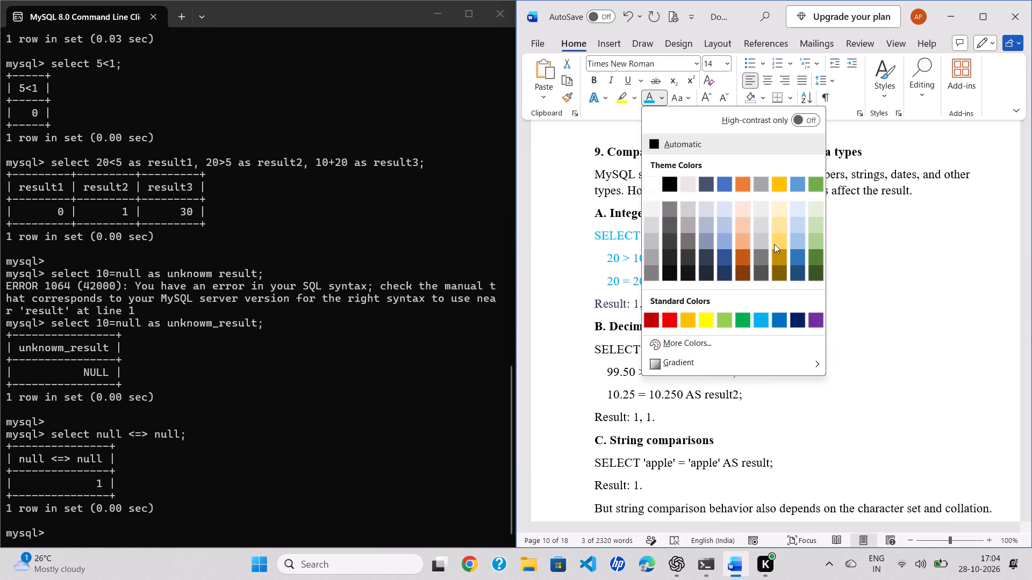
click(743, 245)
click(666, 102)
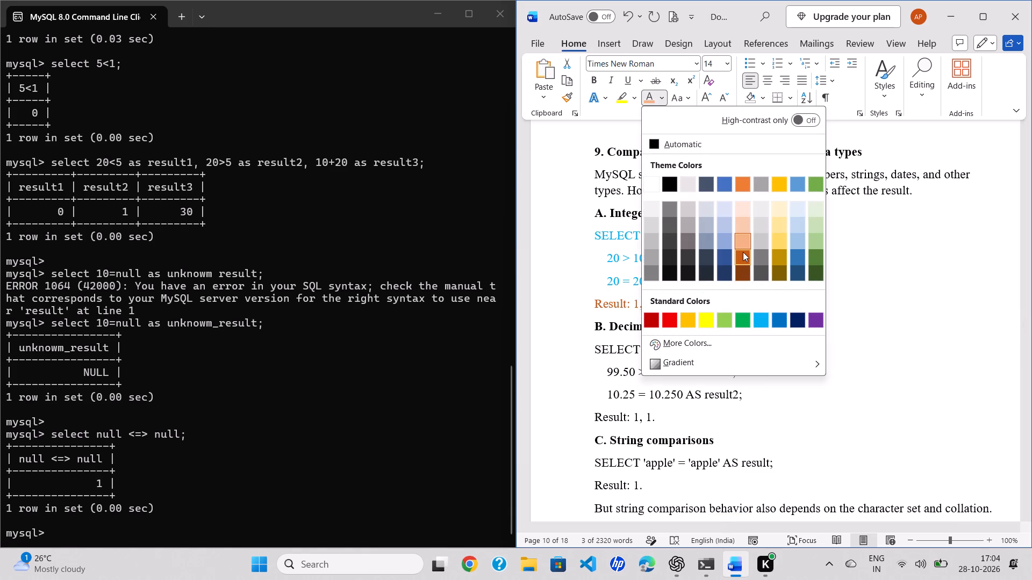
click(746, 183)
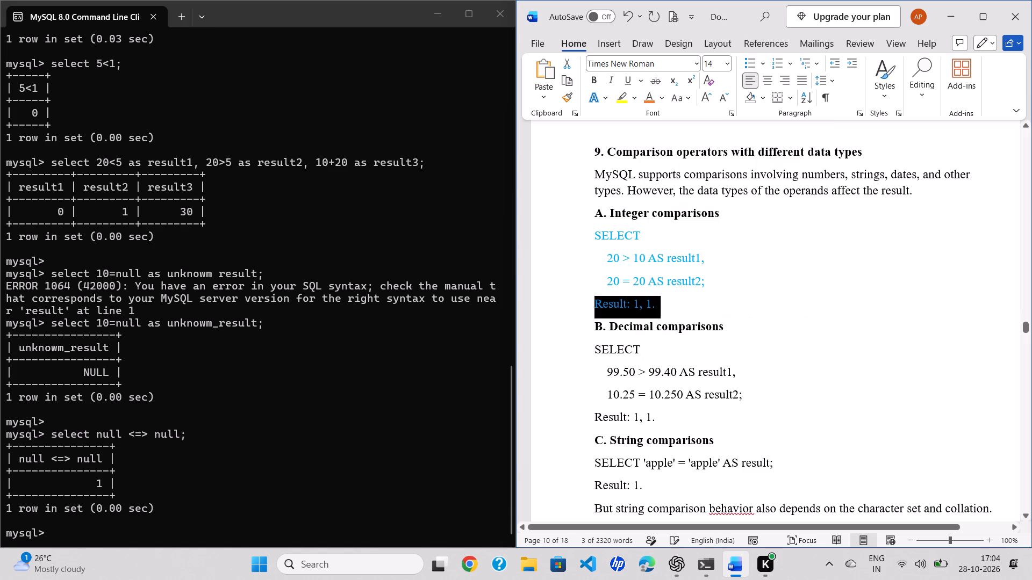
click(816, 356)
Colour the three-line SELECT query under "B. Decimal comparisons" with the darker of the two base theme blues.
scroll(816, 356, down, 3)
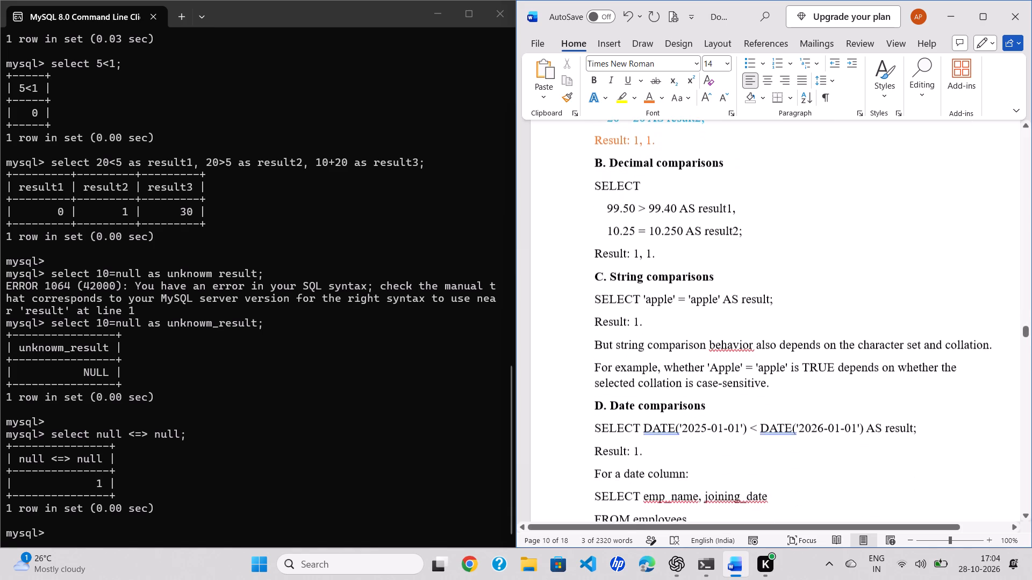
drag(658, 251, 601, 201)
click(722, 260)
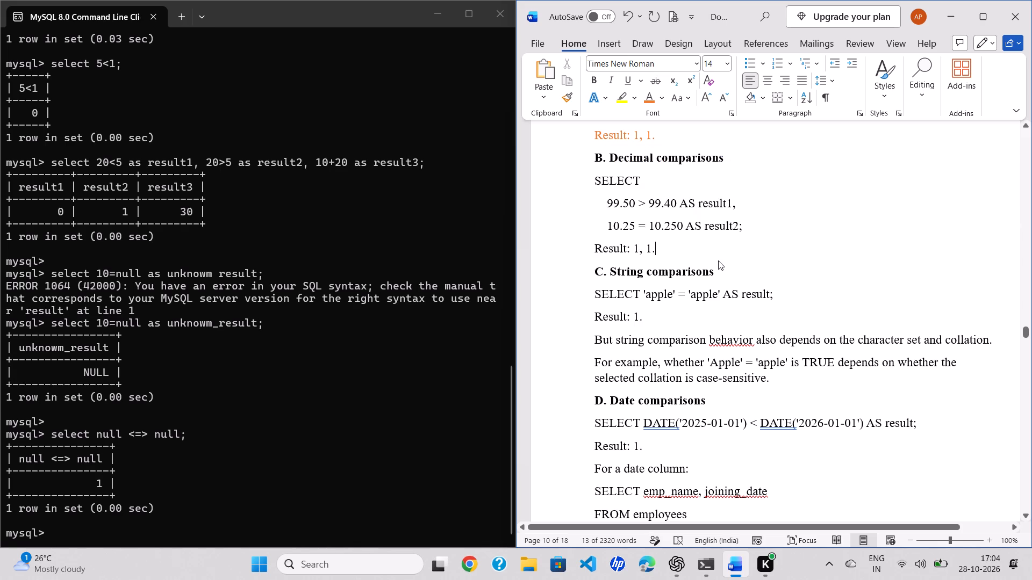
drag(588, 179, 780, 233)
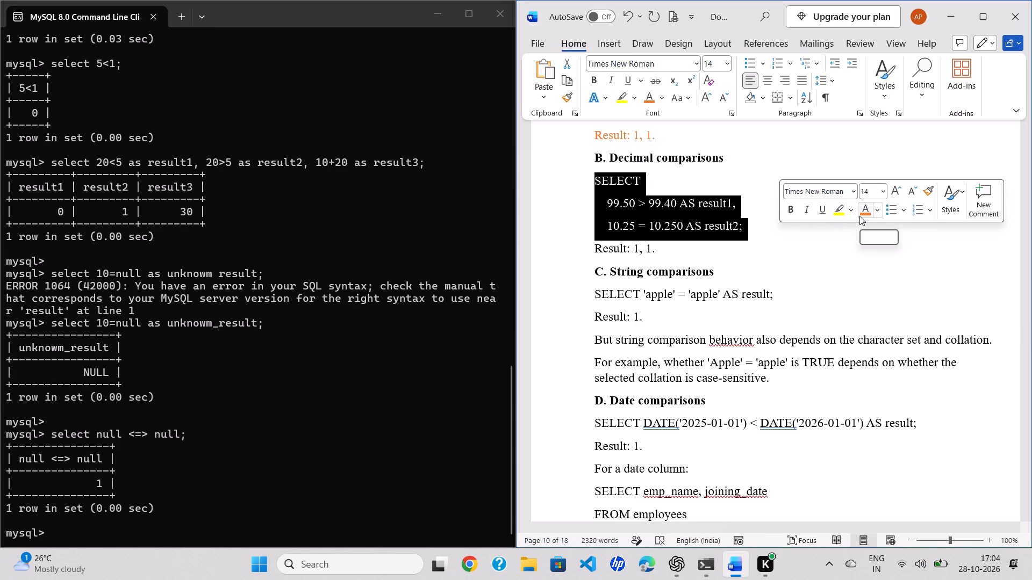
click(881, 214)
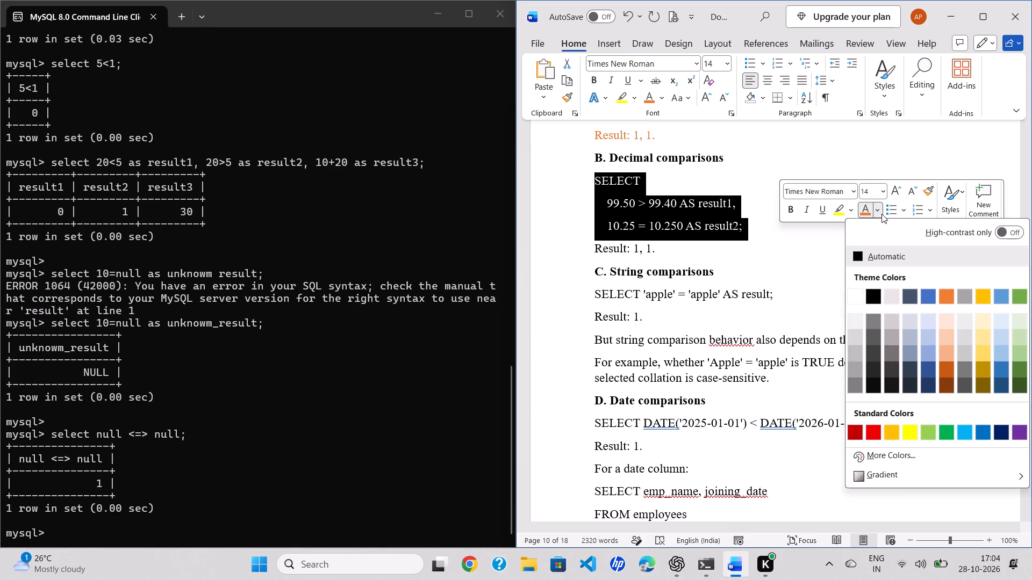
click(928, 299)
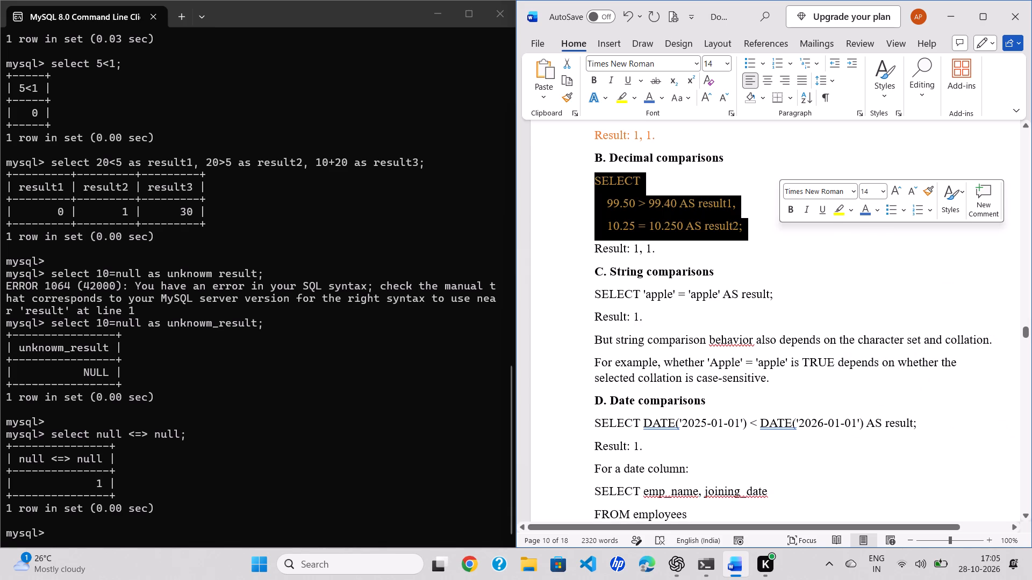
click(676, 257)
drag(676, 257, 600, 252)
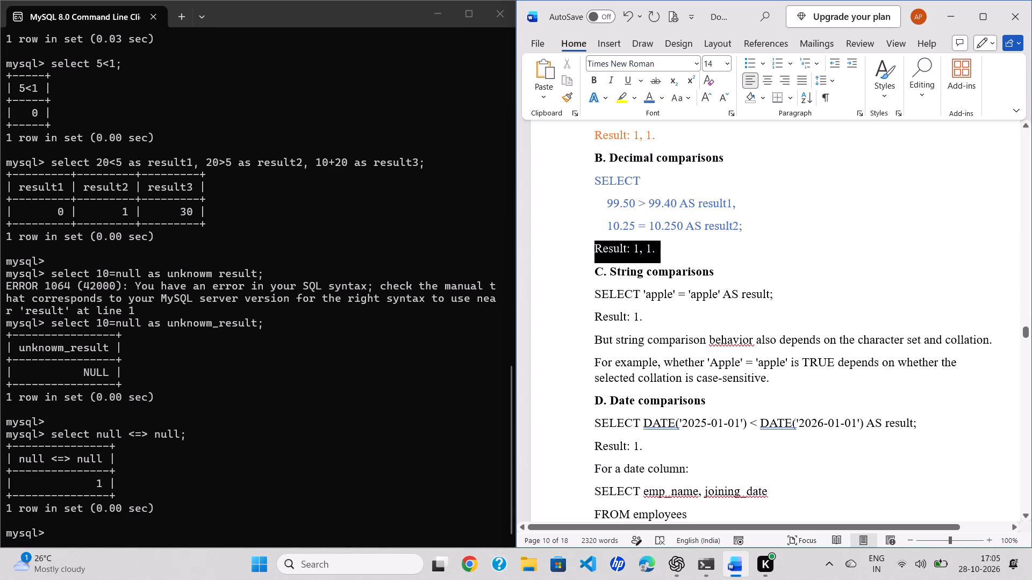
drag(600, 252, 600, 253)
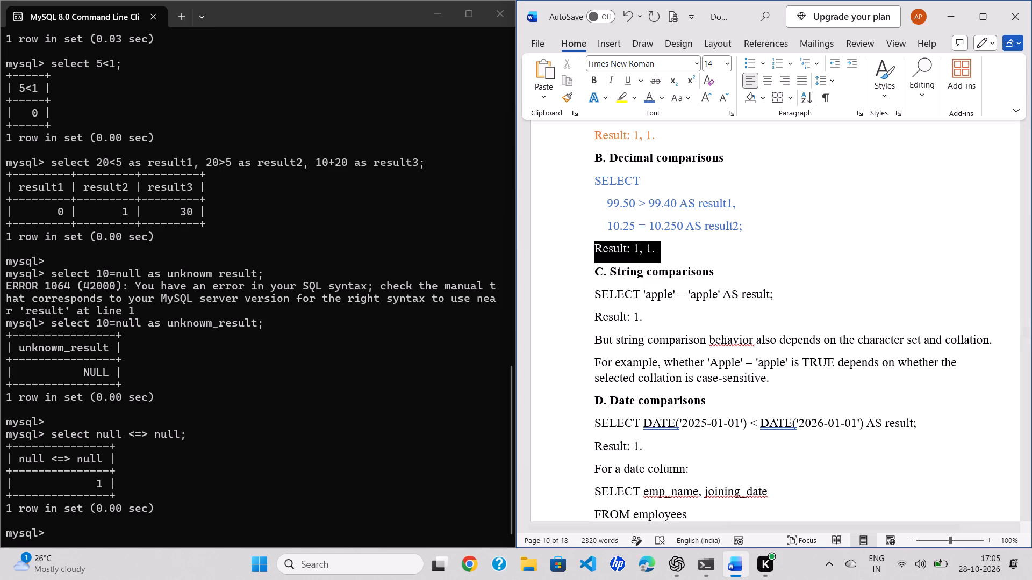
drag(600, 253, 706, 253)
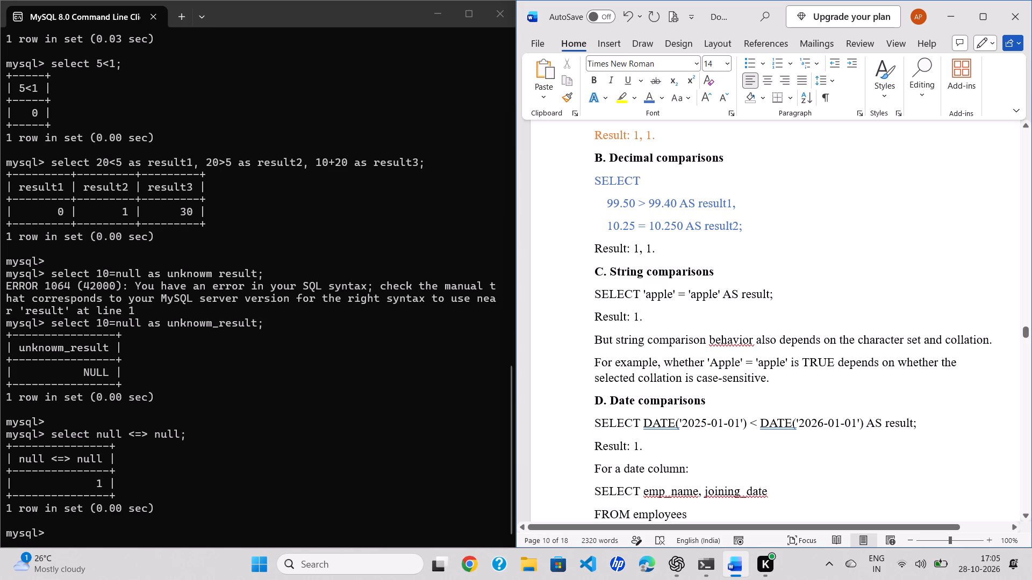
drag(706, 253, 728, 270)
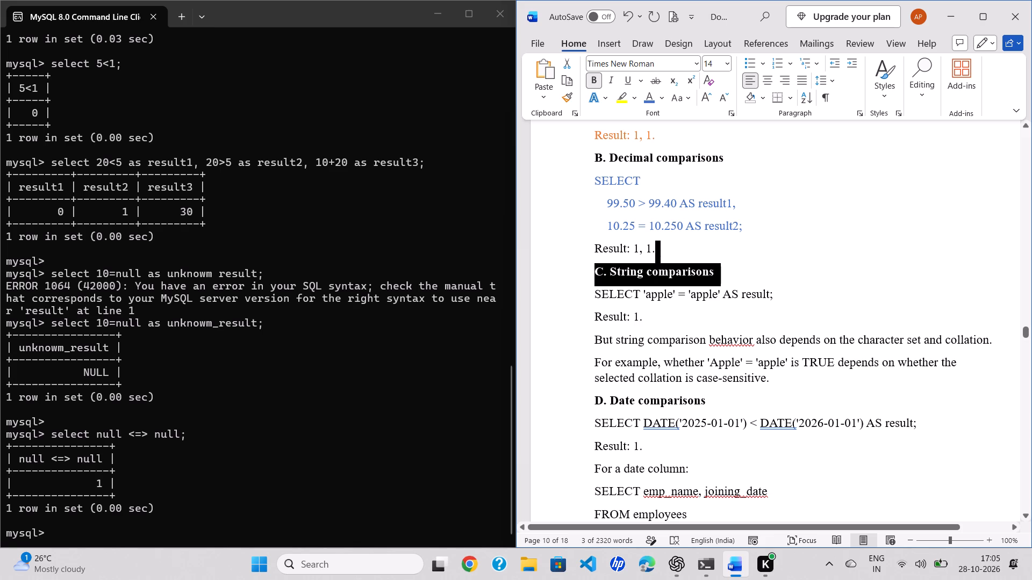
Recolour the three-line SELECT query under "B. Decimal comparisons" with the lighter base theme blue.
drag(751, 229, 608, 186)
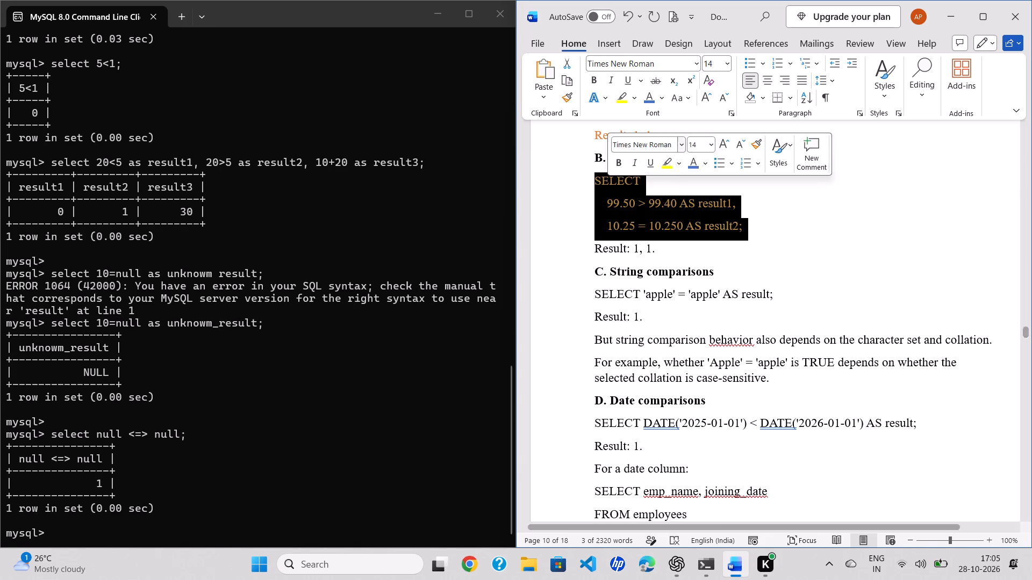
click(662, 102)
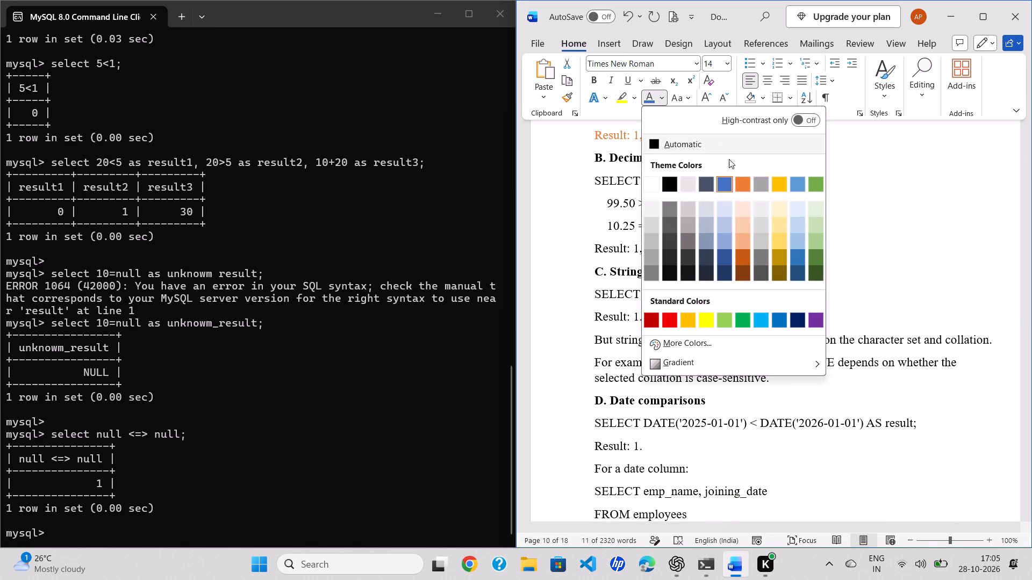
click(801, 185)
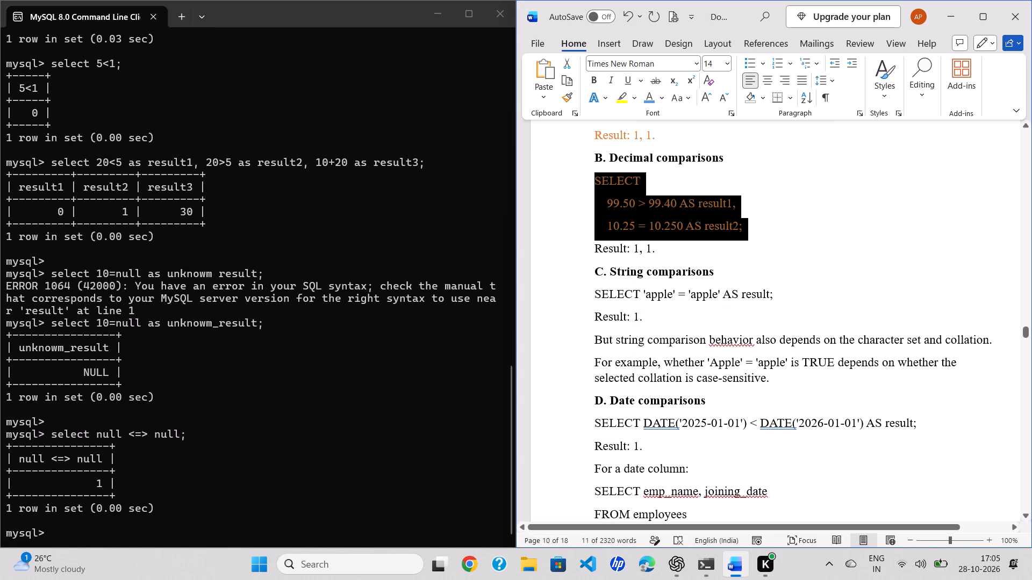
click(787, 261)
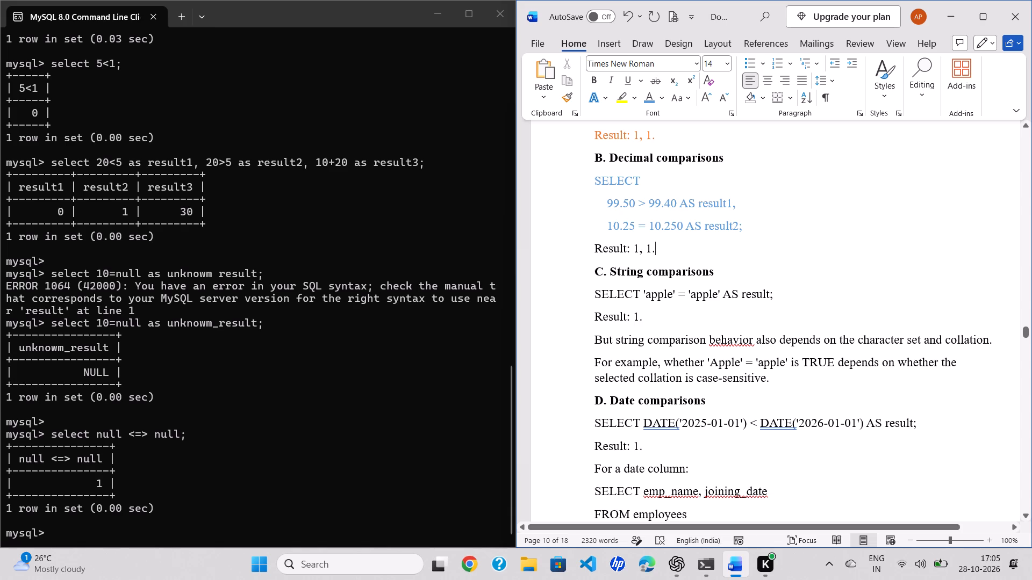
Colour the "Result: 1, 1." line under "B. Decimal comparisons" with the base theme orange.
drag(670, 254, 586, 252)
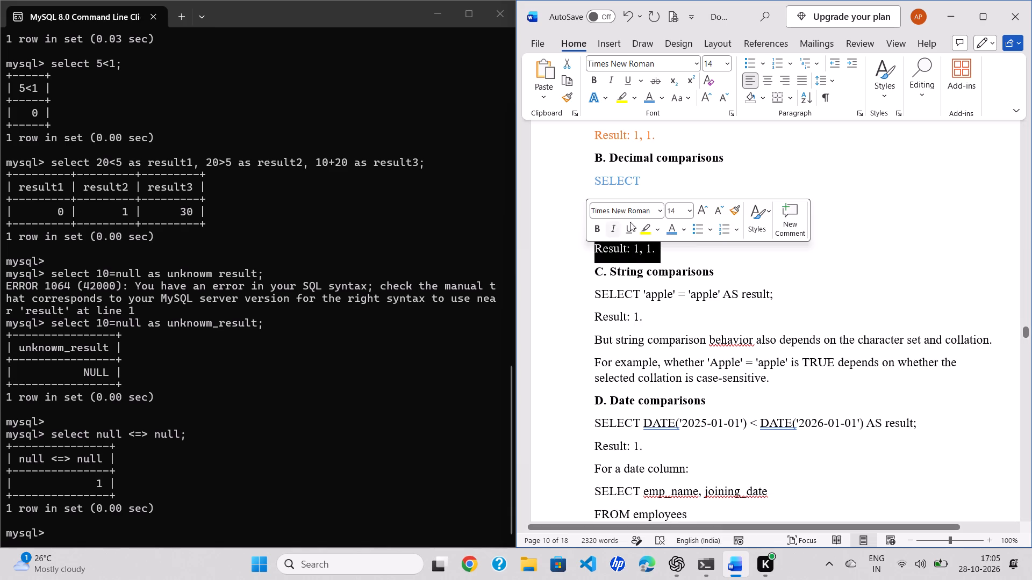
click(687, 227)
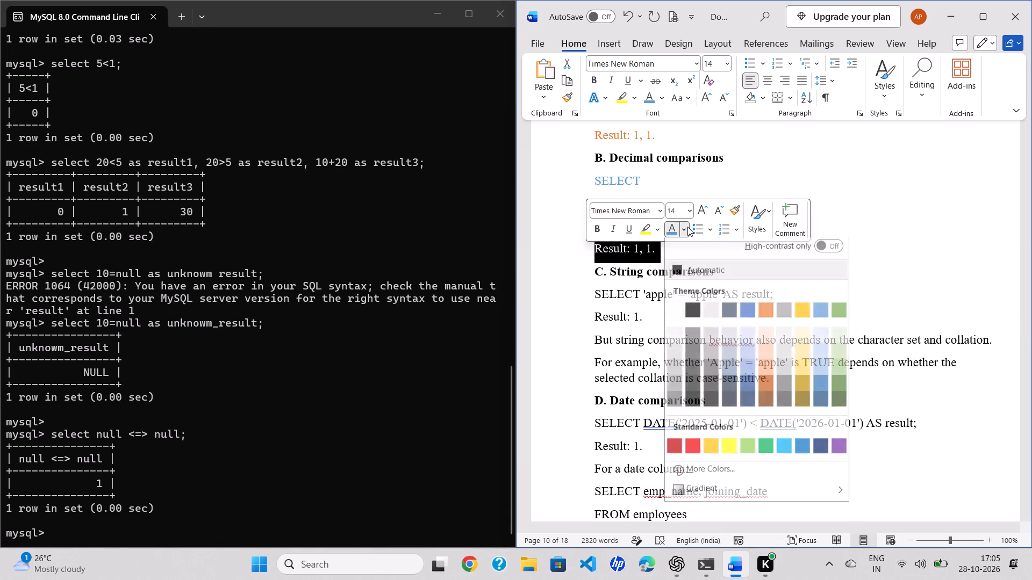
click(766, 314)
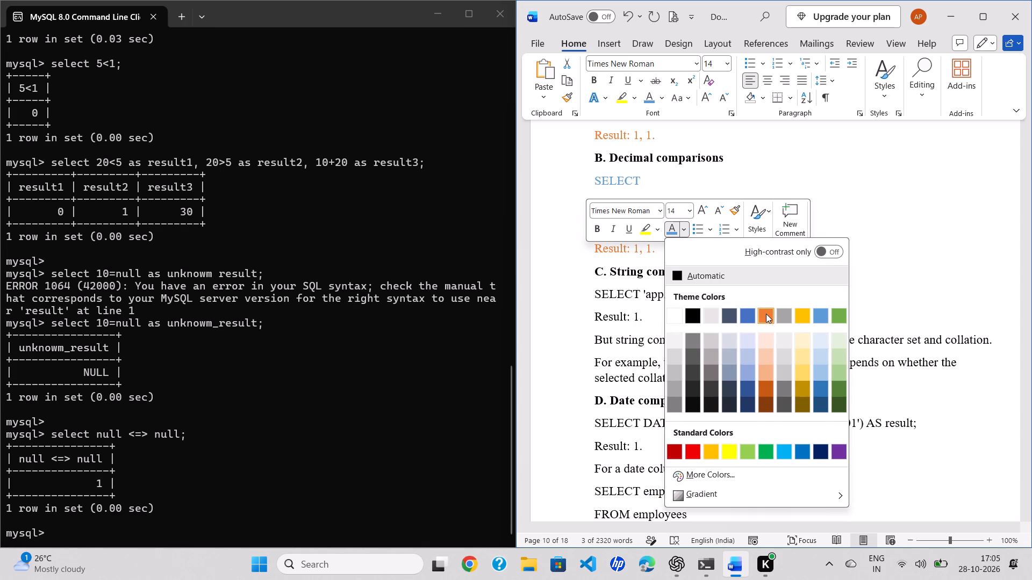
click(807, 270)
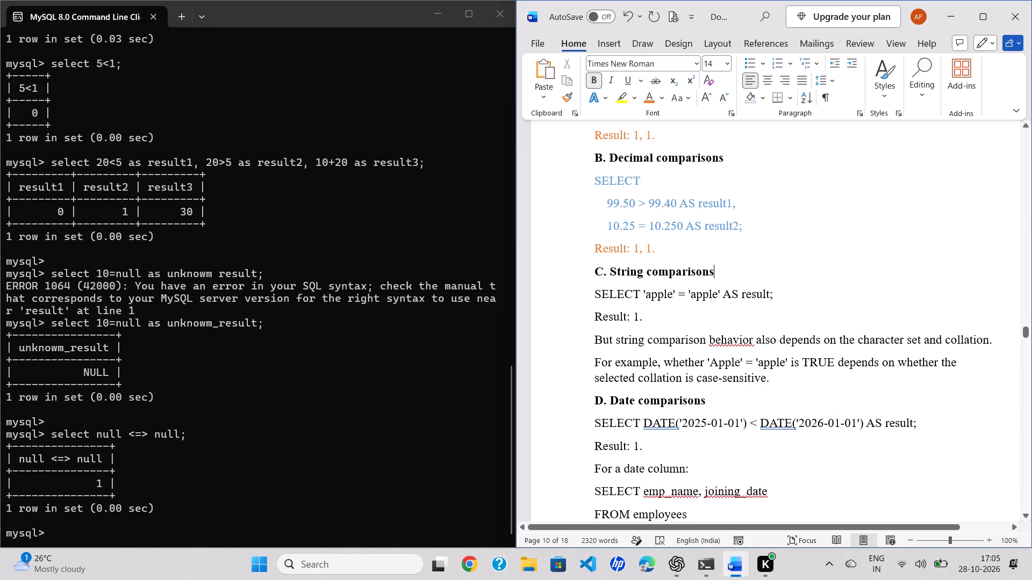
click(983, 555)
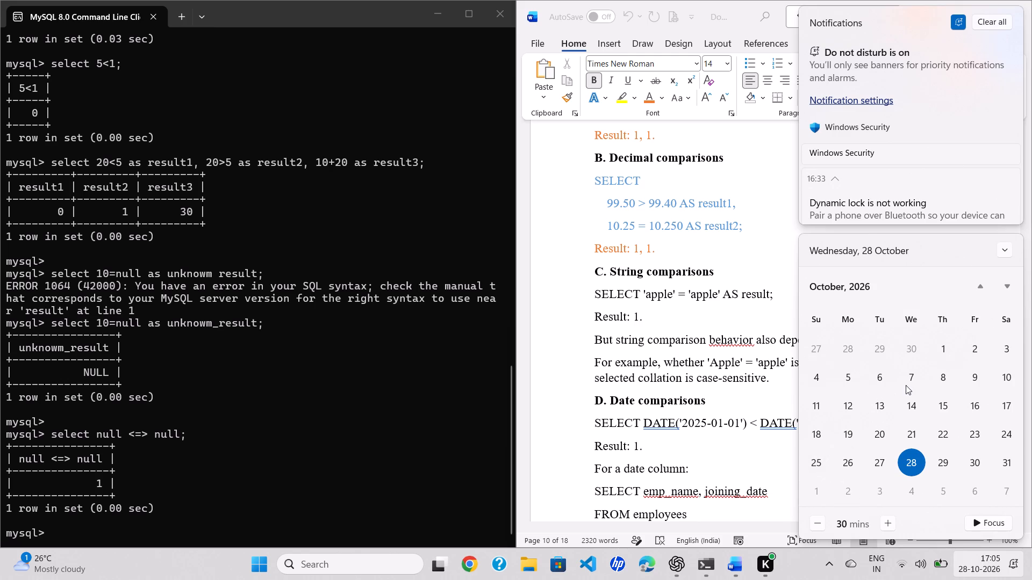
Colour the SELECT 'apple' = 'apple' query under "C. String comparisons" with the lighter base theme blue.
click(777, 259)
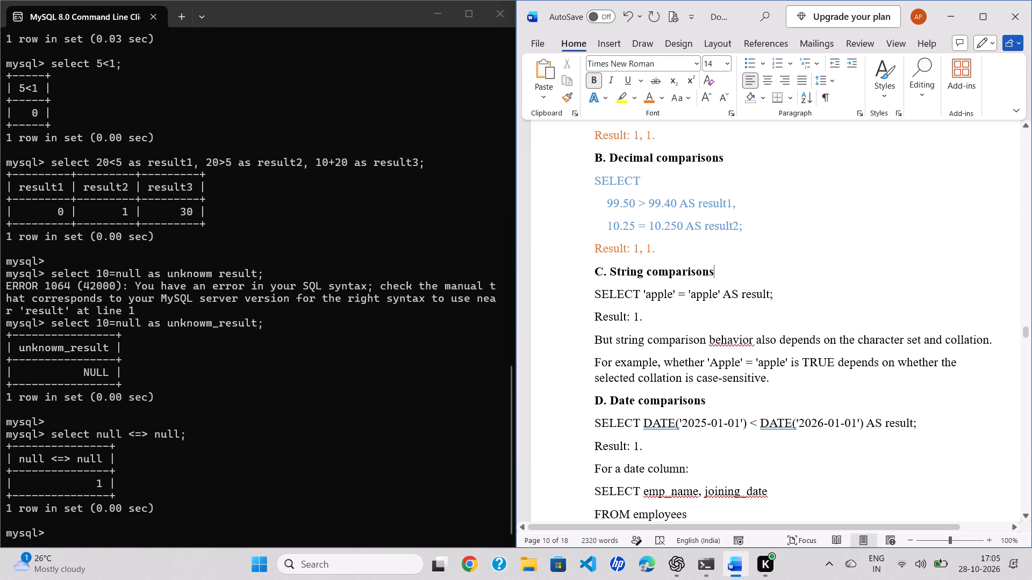
scroll(707, 316, down, 1)
drag(779, 253, 605, 258)
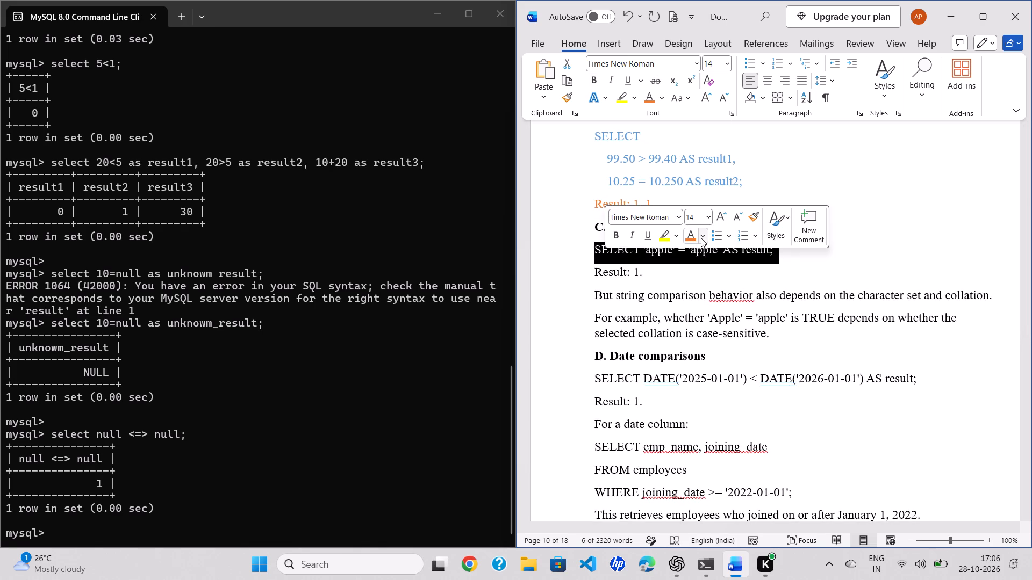
click(701, 238)
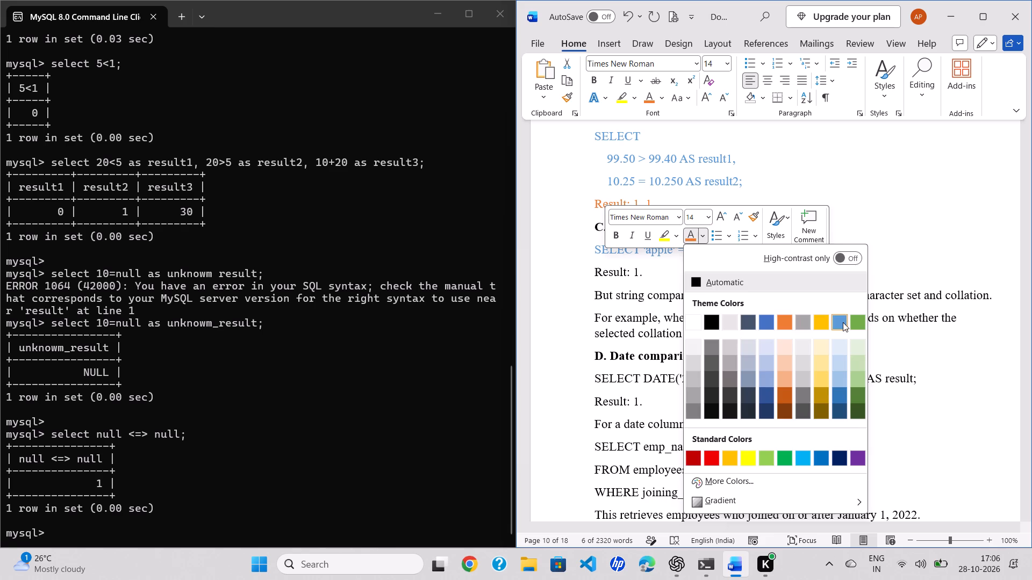
click(843, 322)
Colour the "Result: 1." line under "C. String comparisons" with the base theme orange.
drag(676, 280, 575, 269)
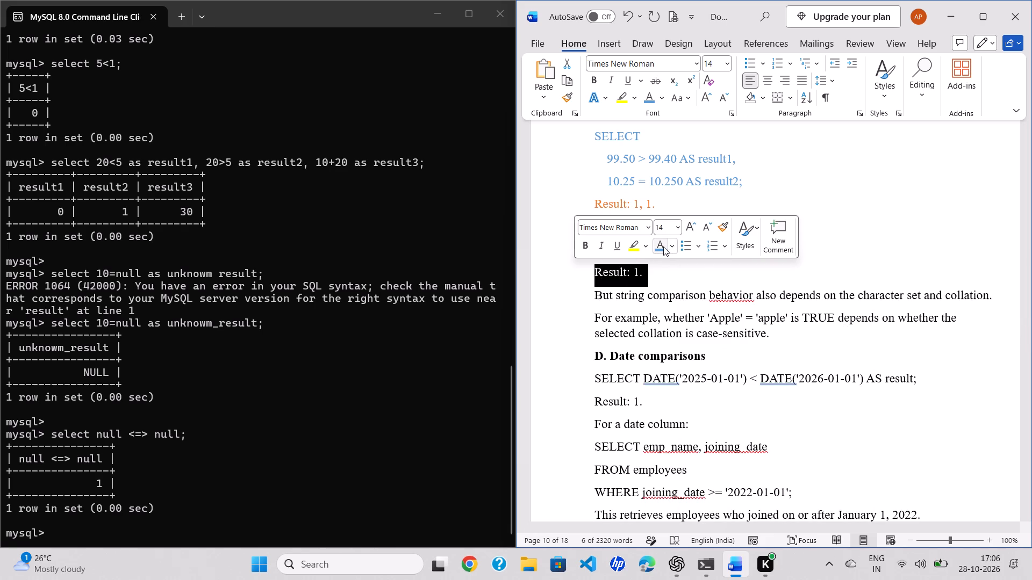
click(676, 247)
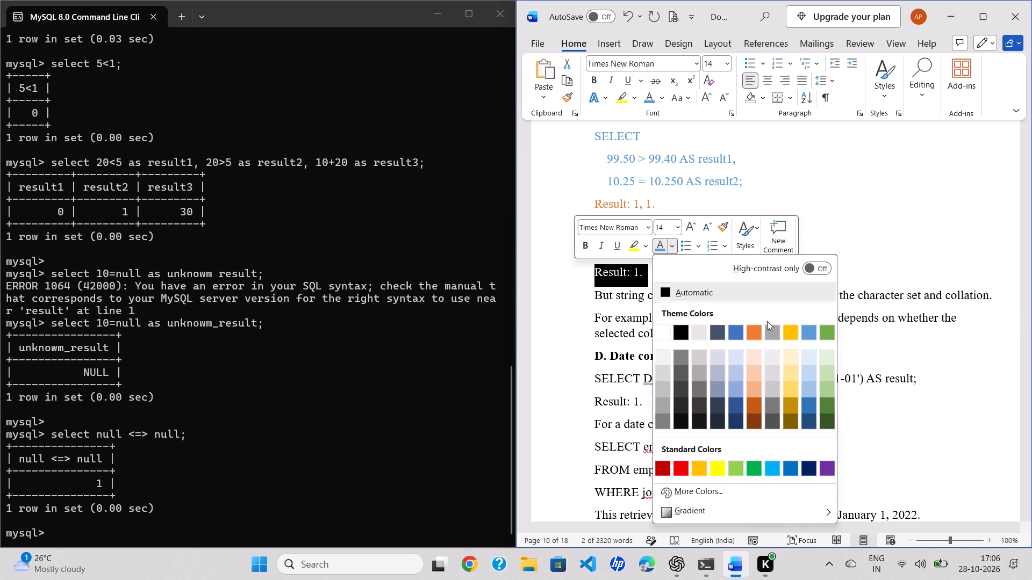
click(756, 336)
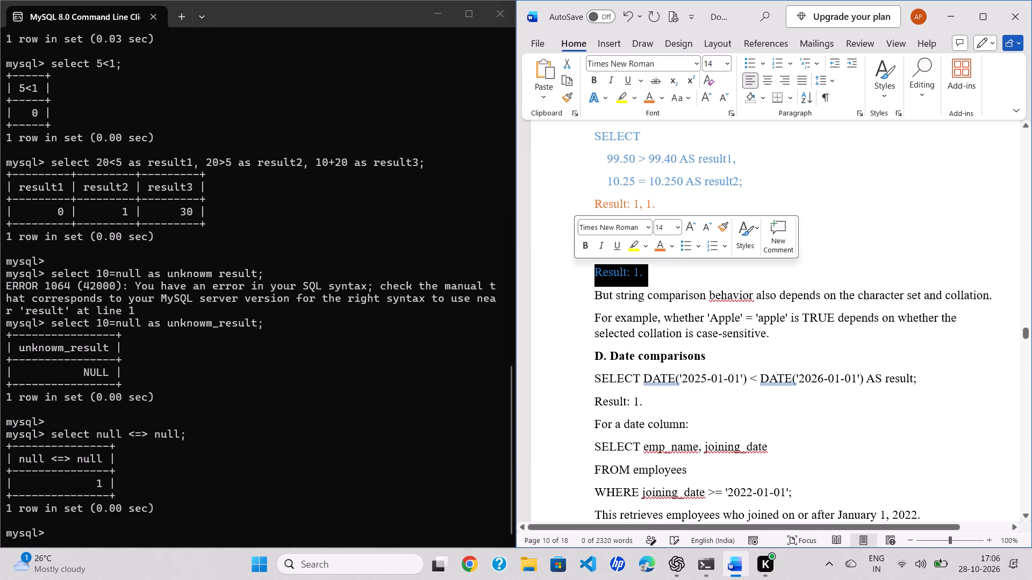
click(733, 272)
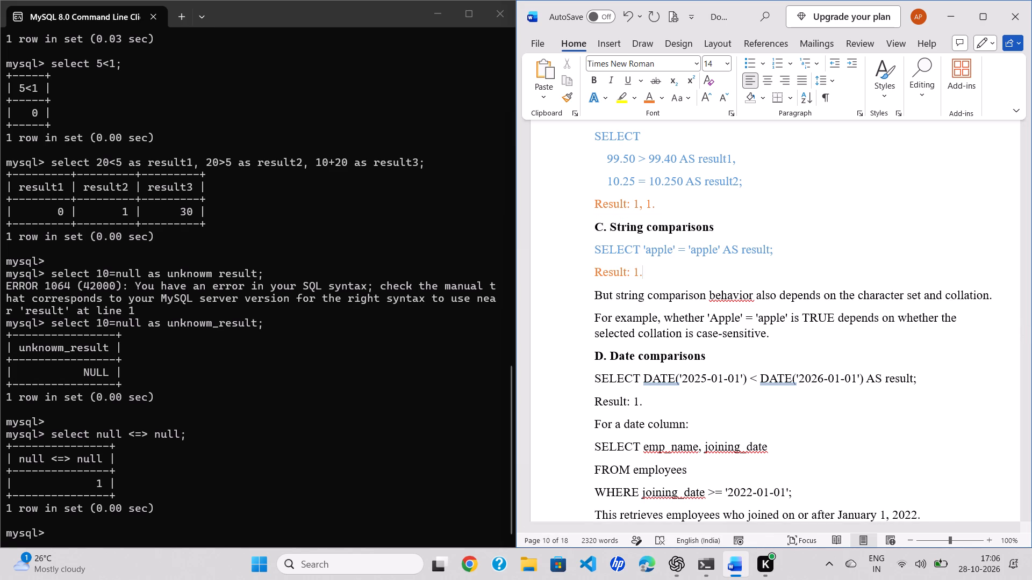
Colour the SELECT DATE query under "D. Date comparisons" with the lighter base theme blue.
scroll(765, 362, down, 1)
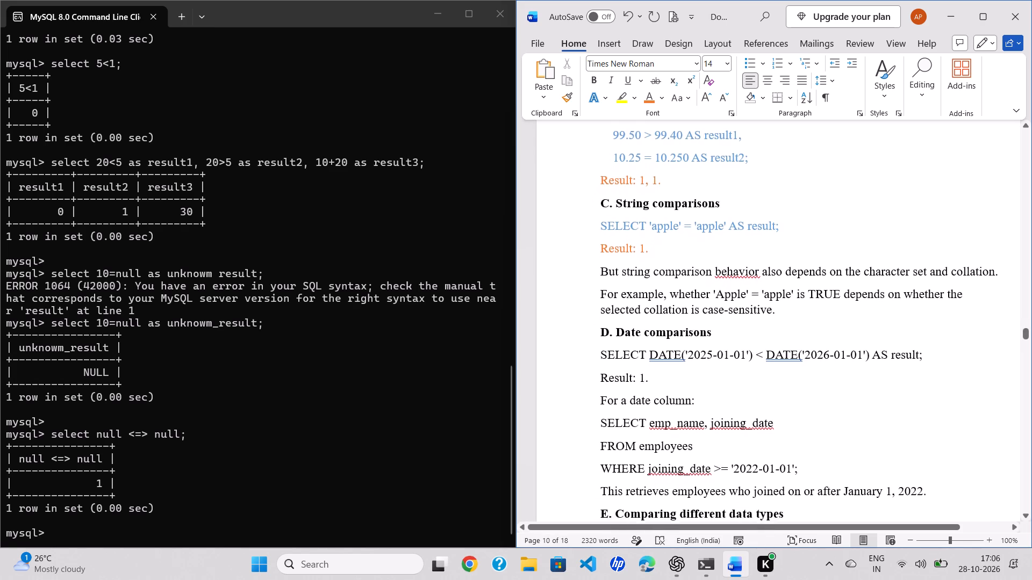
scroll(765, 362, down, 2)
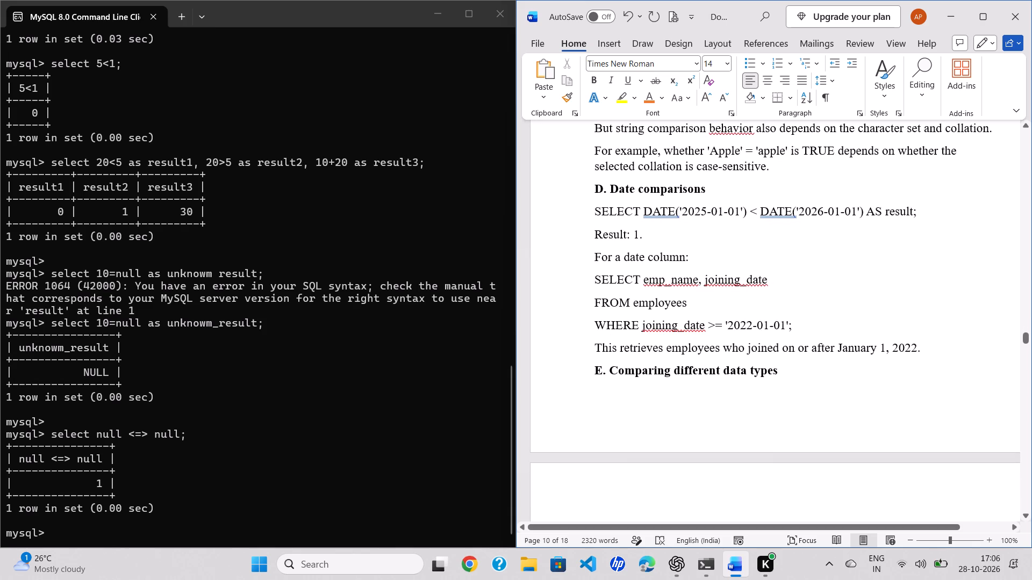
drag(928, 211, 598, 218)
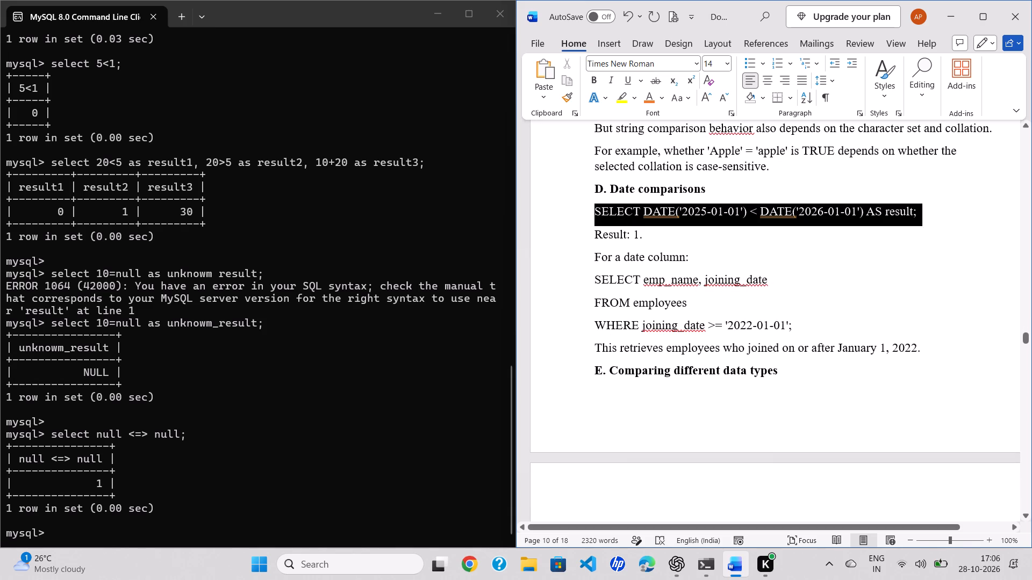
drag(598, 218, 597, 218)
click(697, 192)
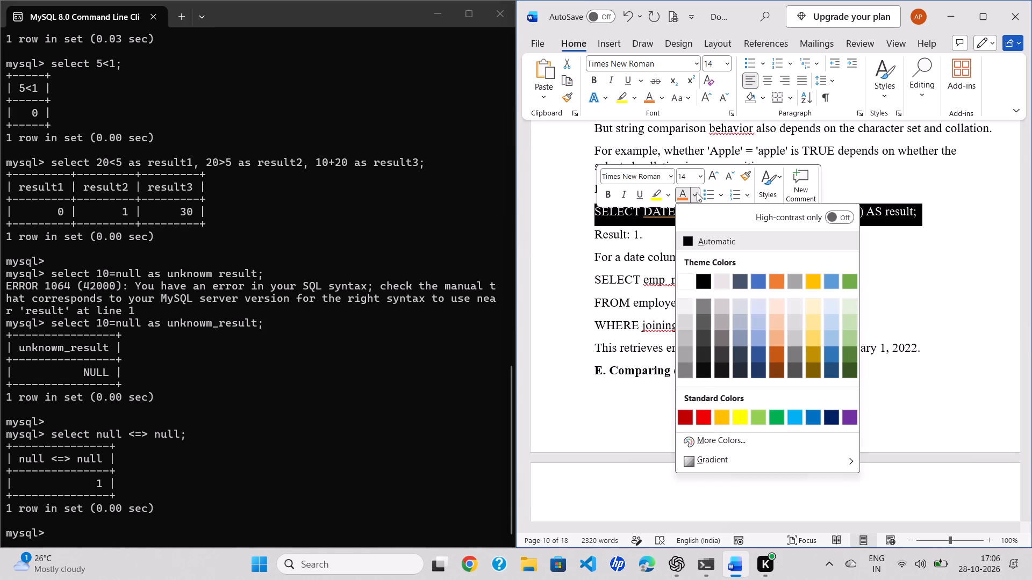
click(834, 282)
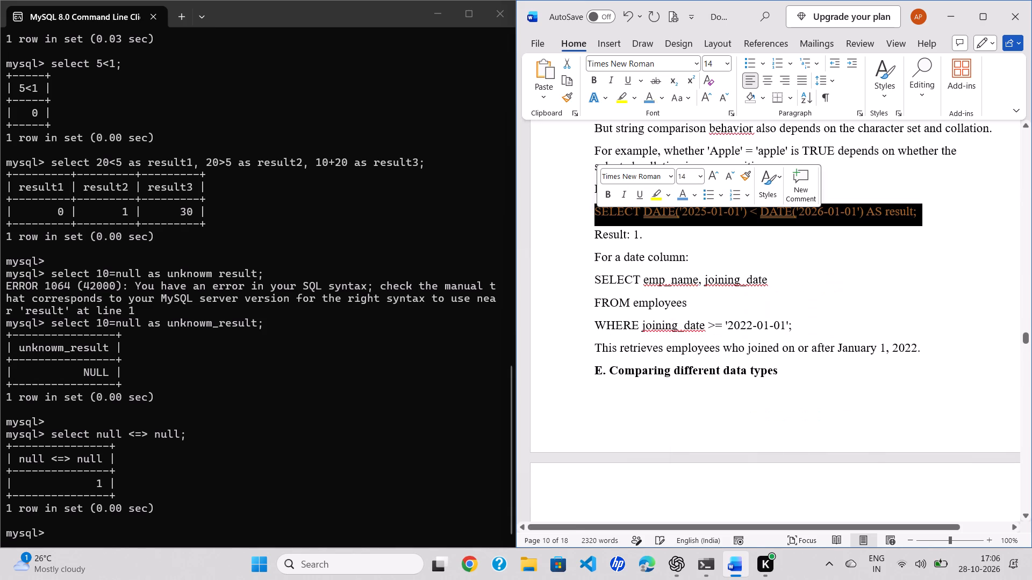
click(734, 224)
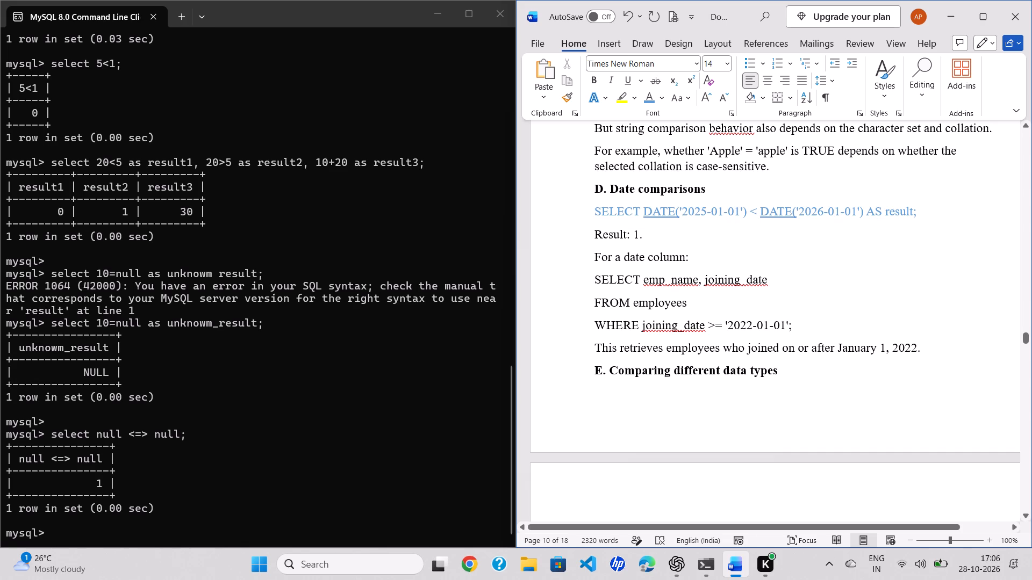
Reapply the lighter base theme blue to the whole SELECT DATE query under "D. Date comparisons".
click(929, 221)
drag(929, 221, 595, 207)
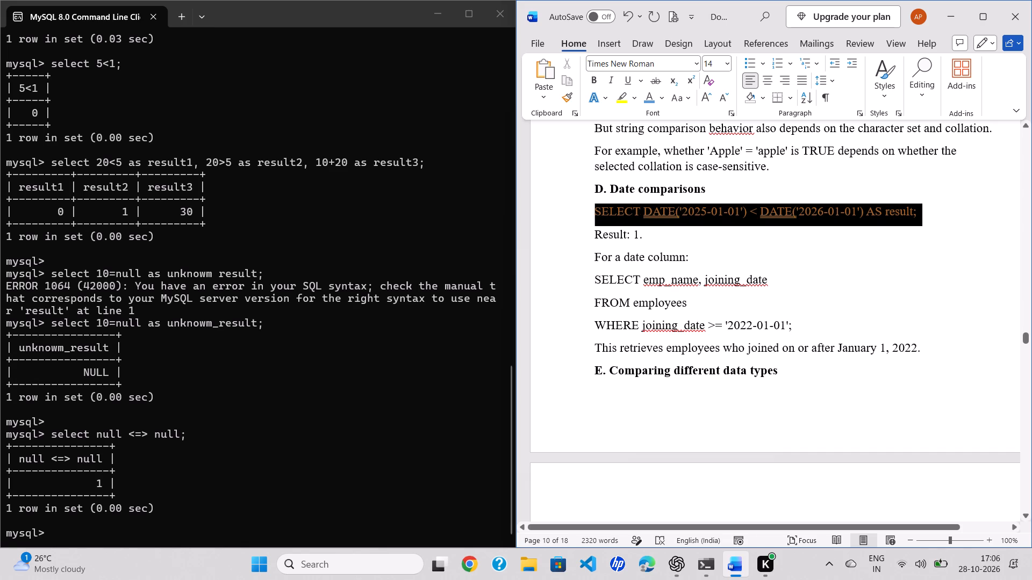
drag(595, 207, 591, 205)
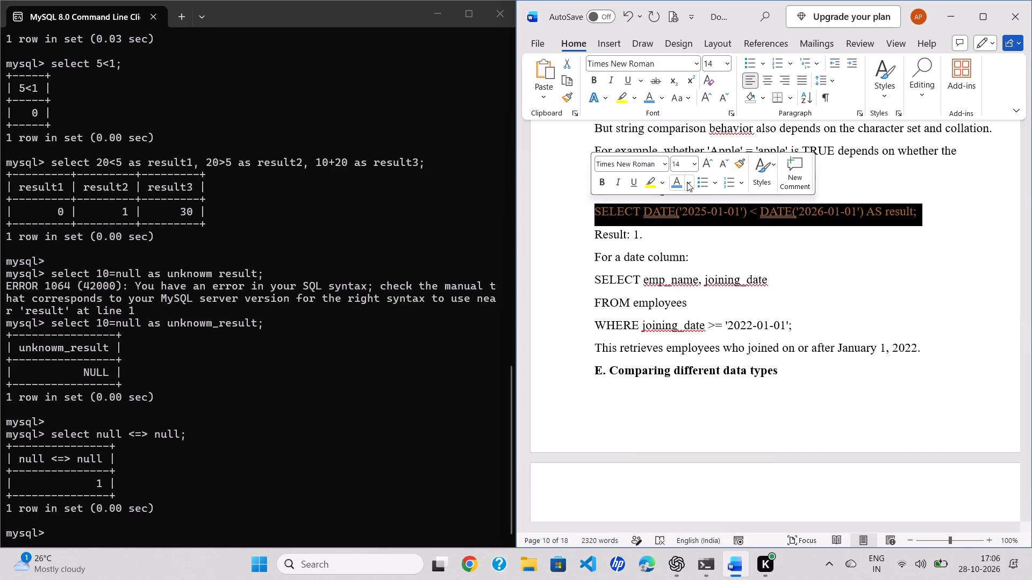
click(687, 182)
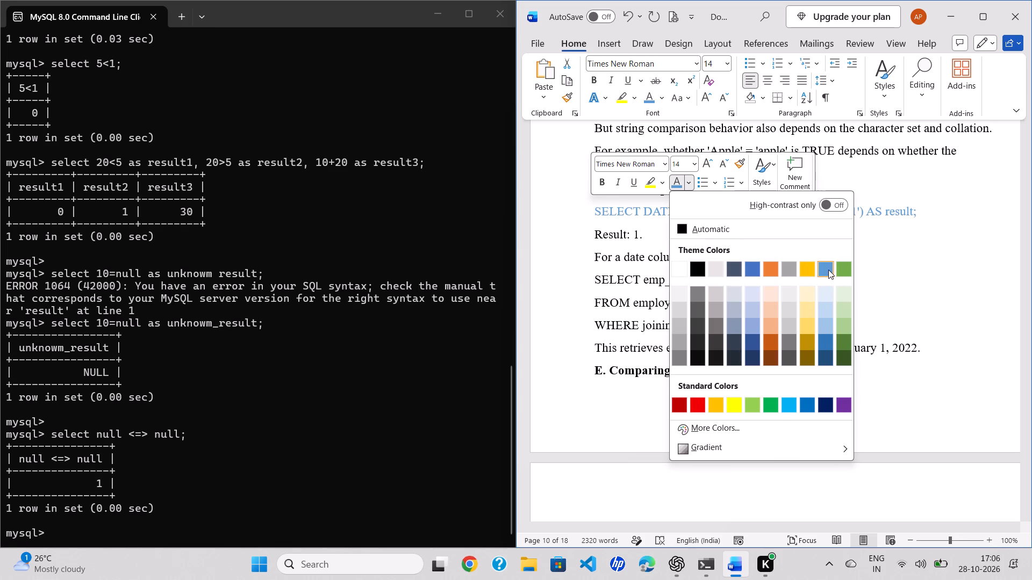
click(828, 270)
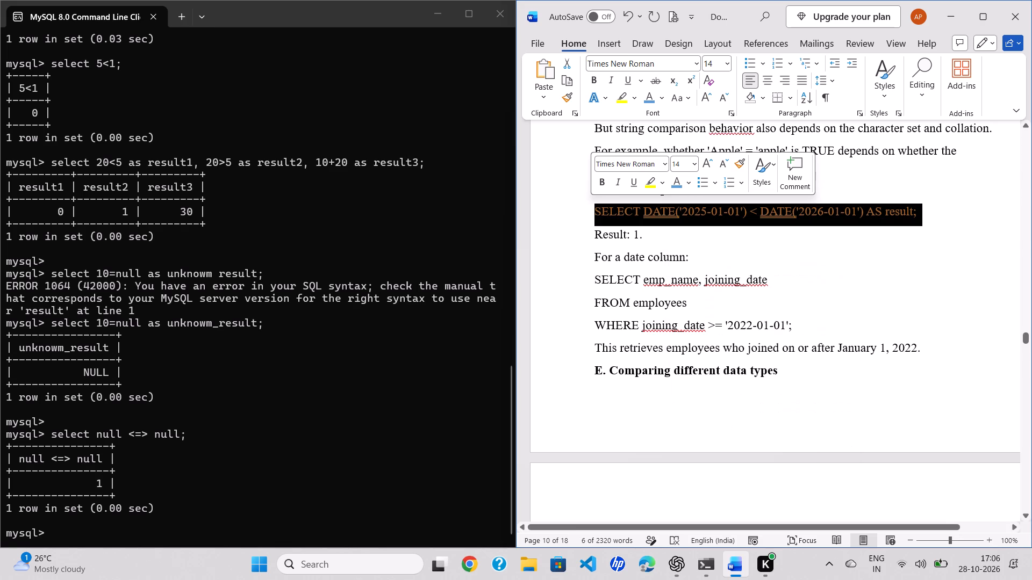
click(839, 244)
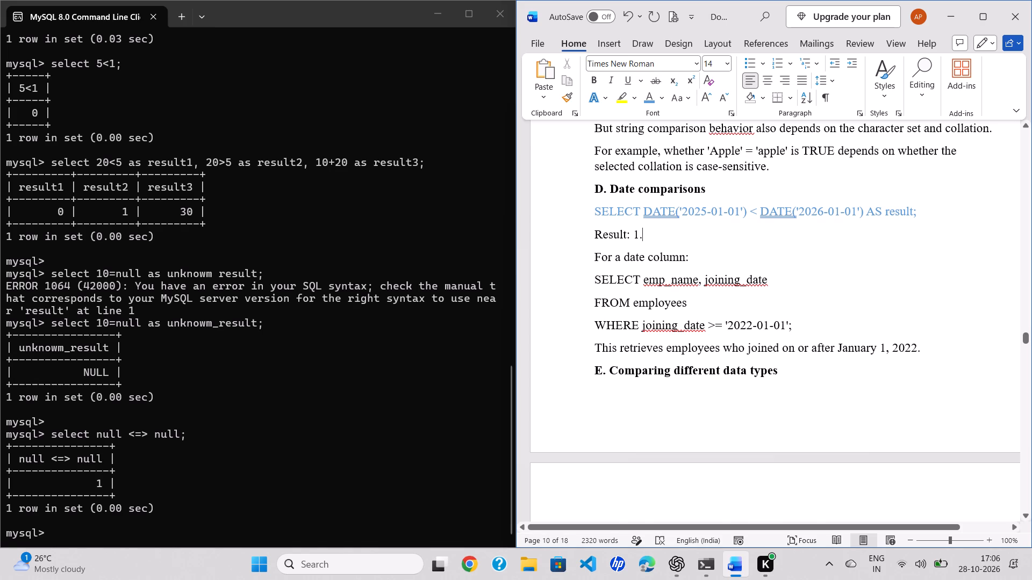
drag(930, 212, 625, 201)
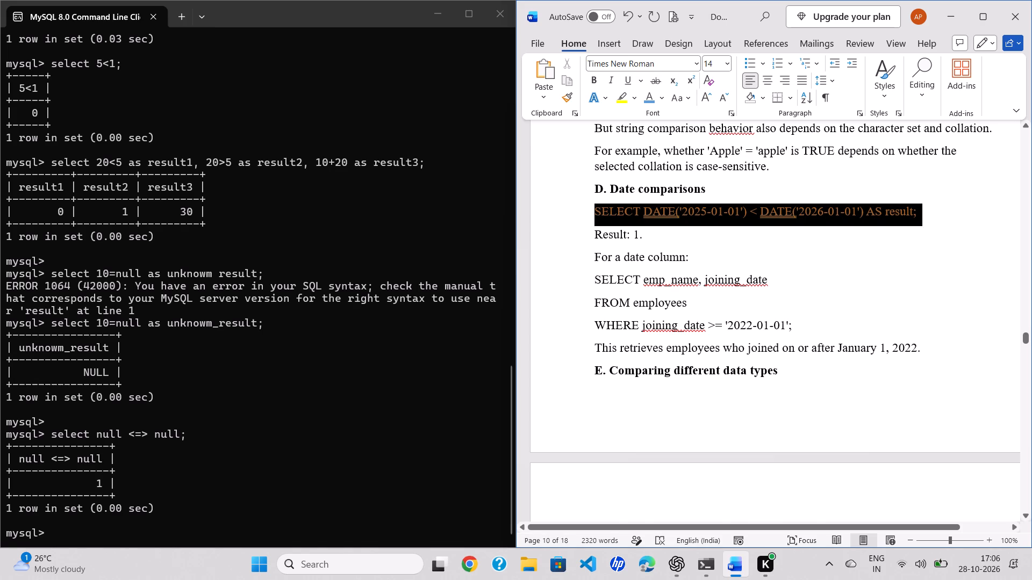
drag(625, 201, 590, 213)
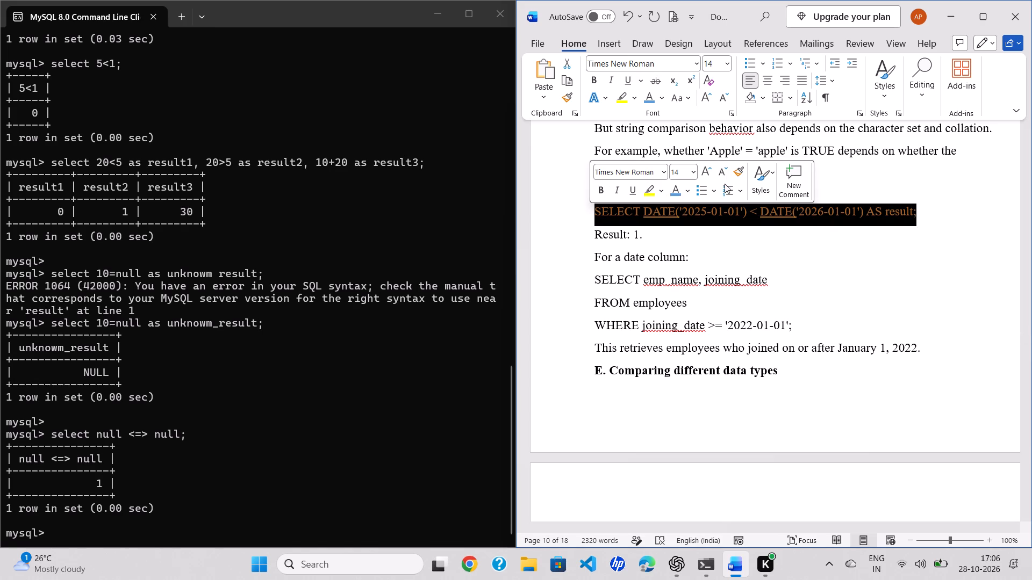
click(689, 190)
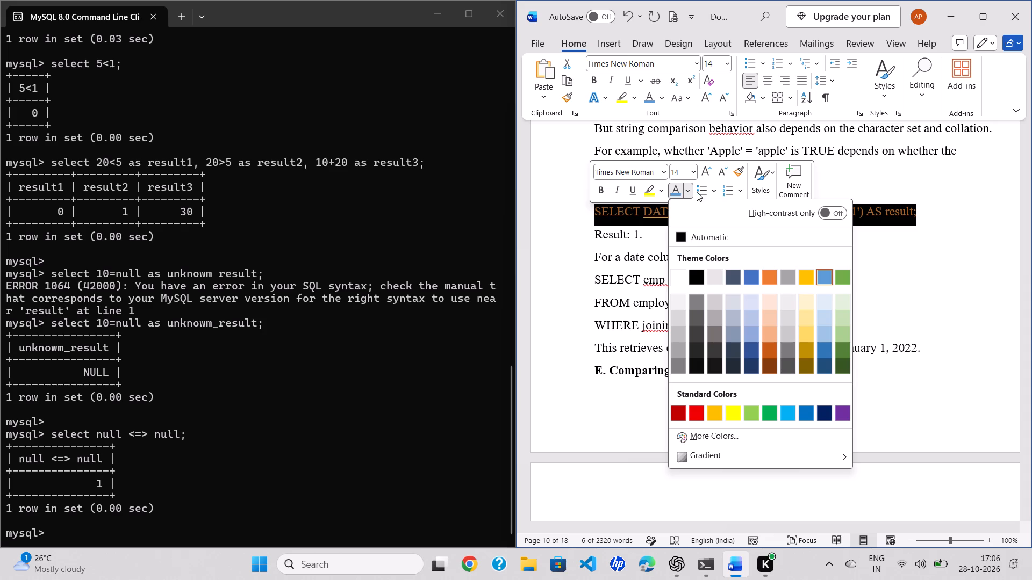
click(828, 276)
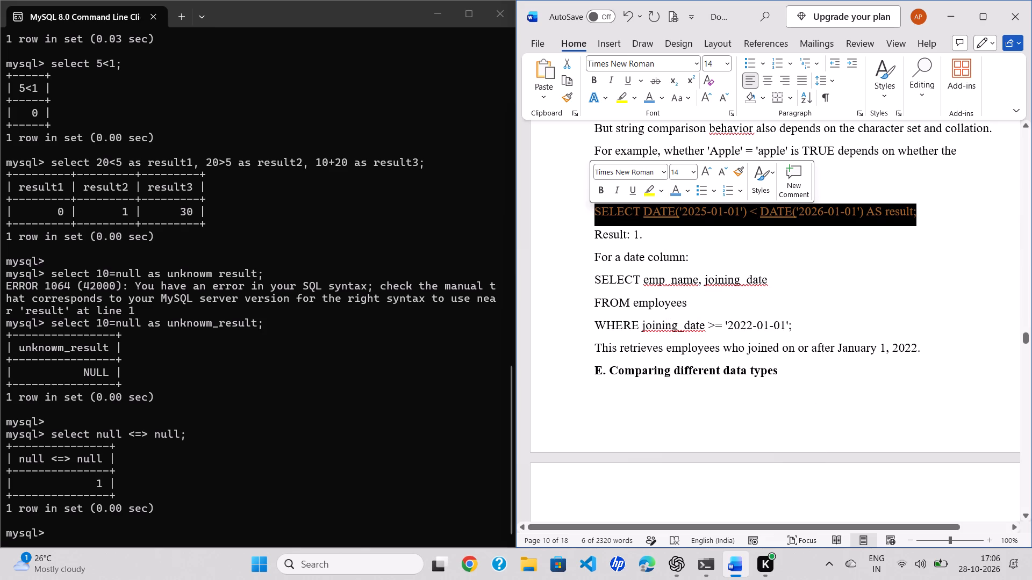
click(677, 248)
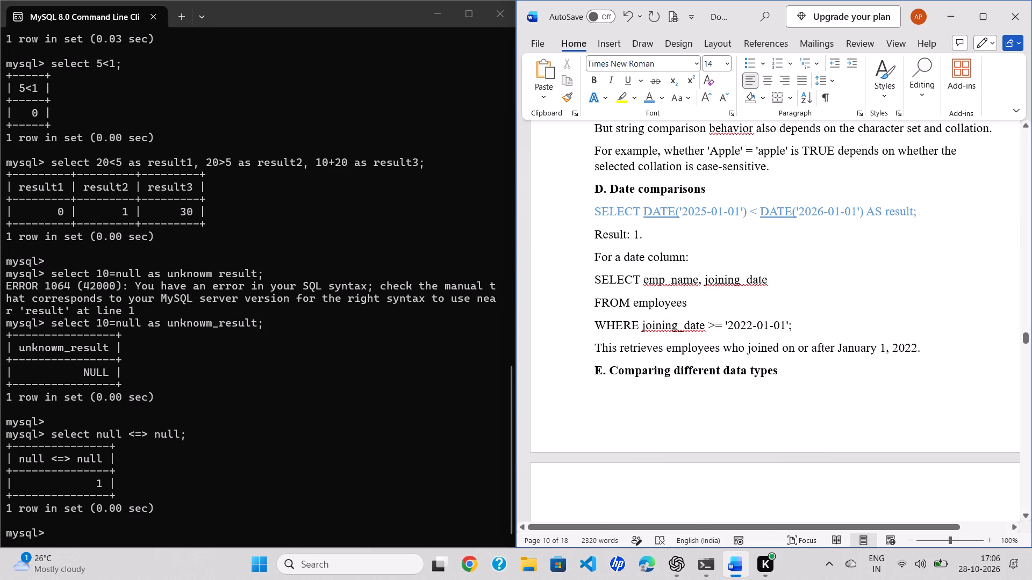
Colour the three-line SELECT query under "For a date column:" with the standard light blue.
click(805, 295)
scroll(805, 295, down, 1)
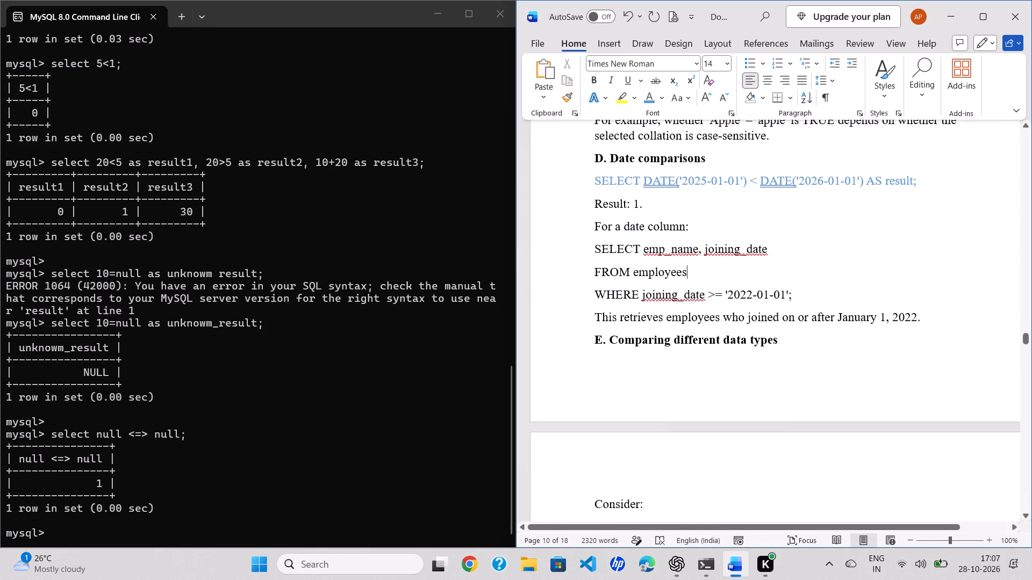
drag(802, 296, 580, 251)
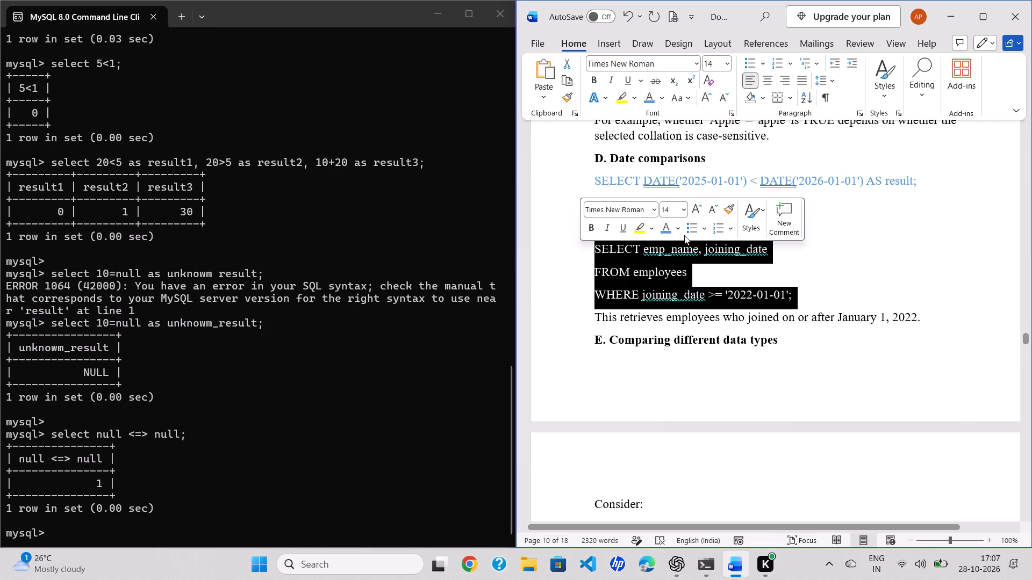
click(664, 228)
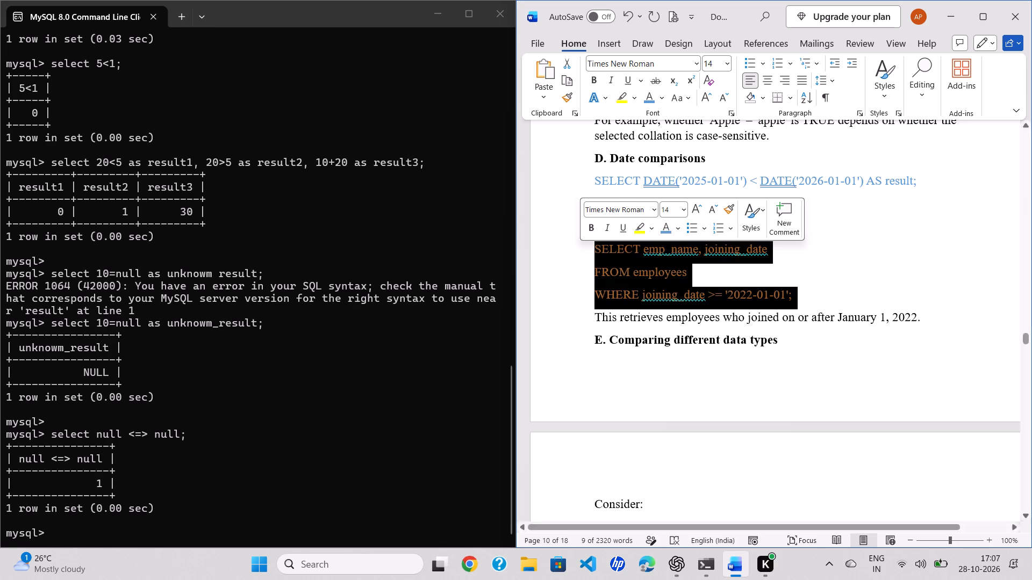
click(664, 99)
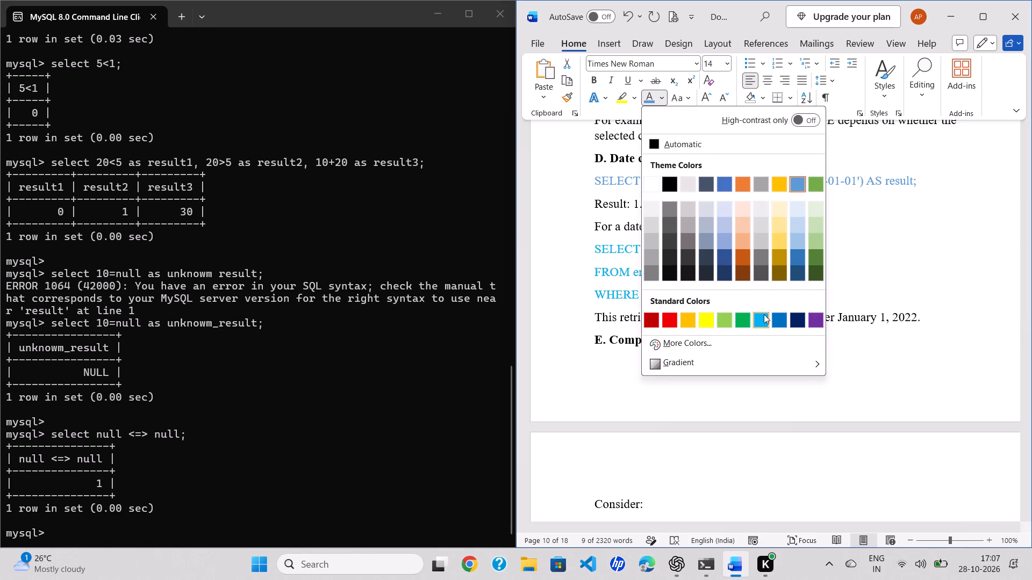
click(762, 323)
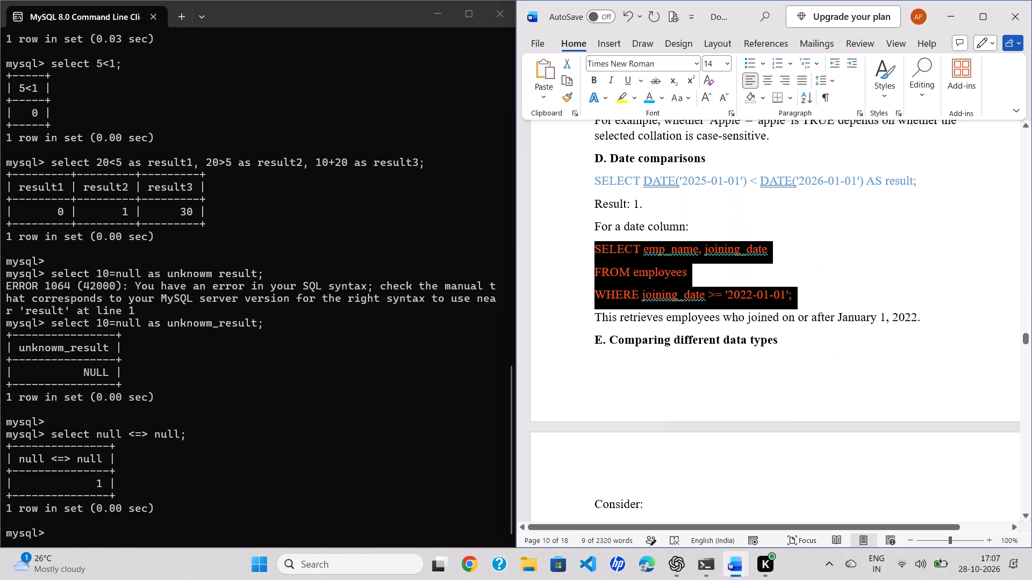
Recolour the SELECT DATE query under "D. Date comparisons" with the standard light blue.
drag(921, 184, 597, 176)
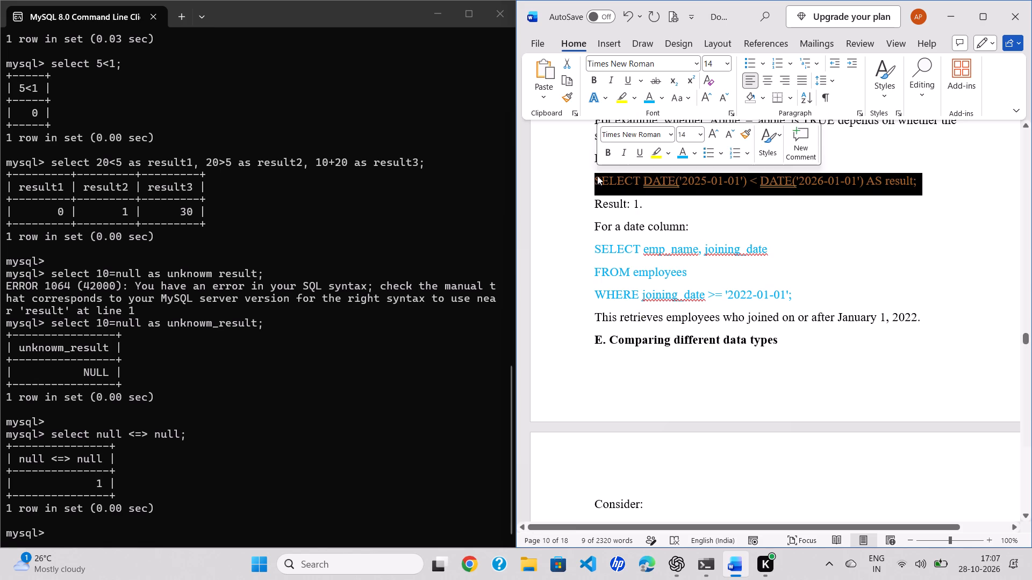
click(649, 99)
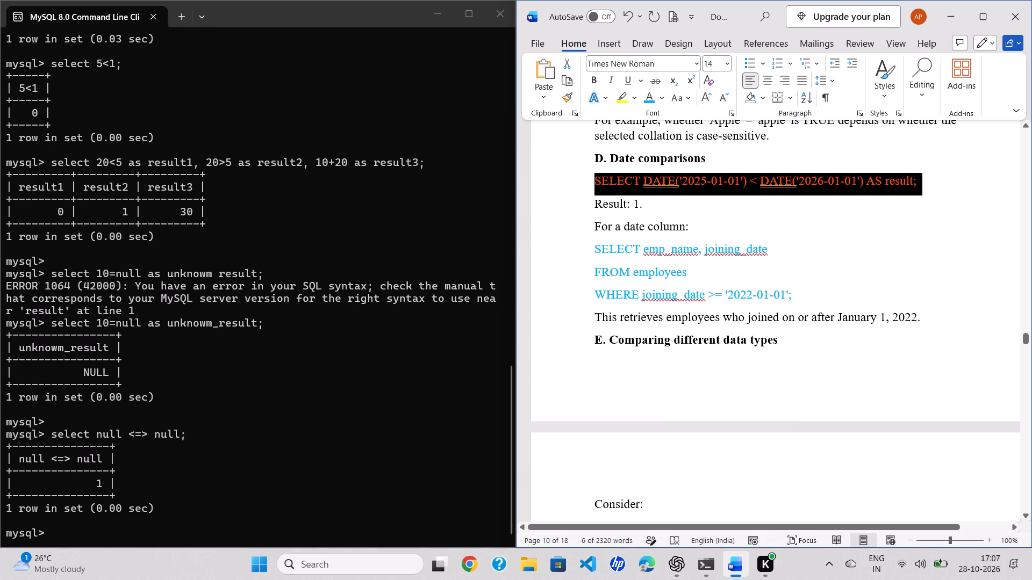
Push the "E. Comparing different data types" heading onto the next page with an empty line before it.
scroll(791, 289, down, 1)
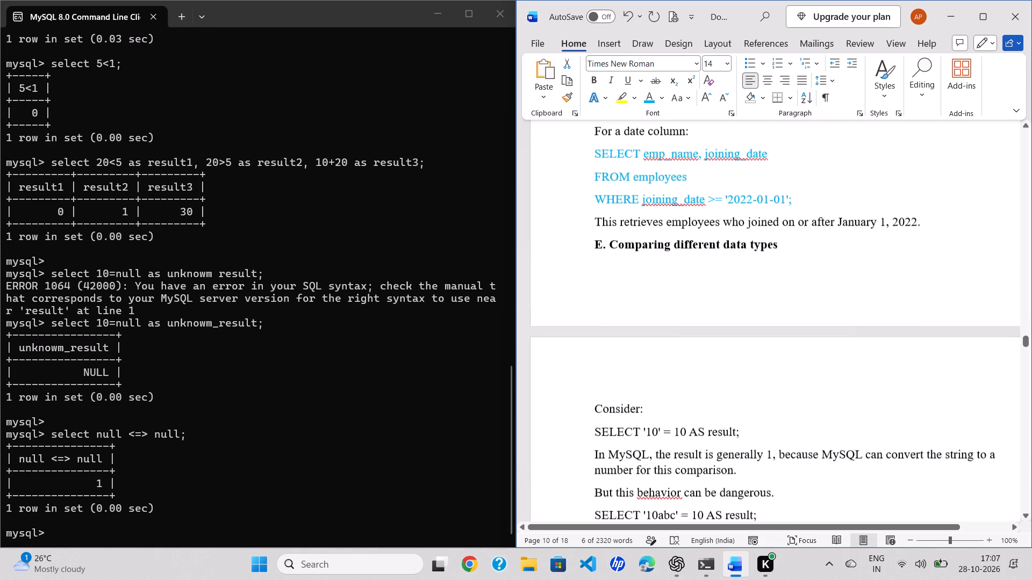
click(596, 248)
key(Return)
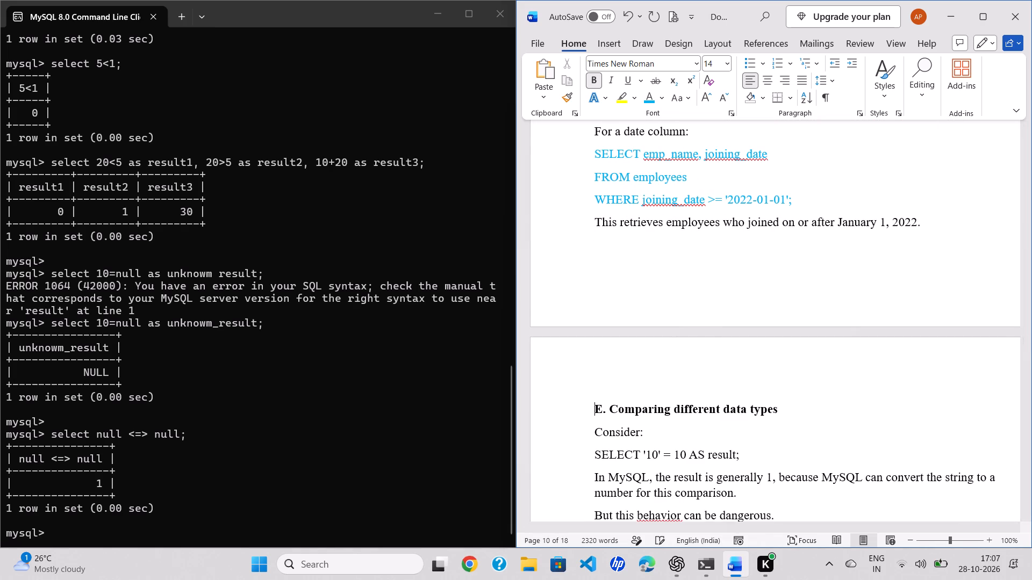